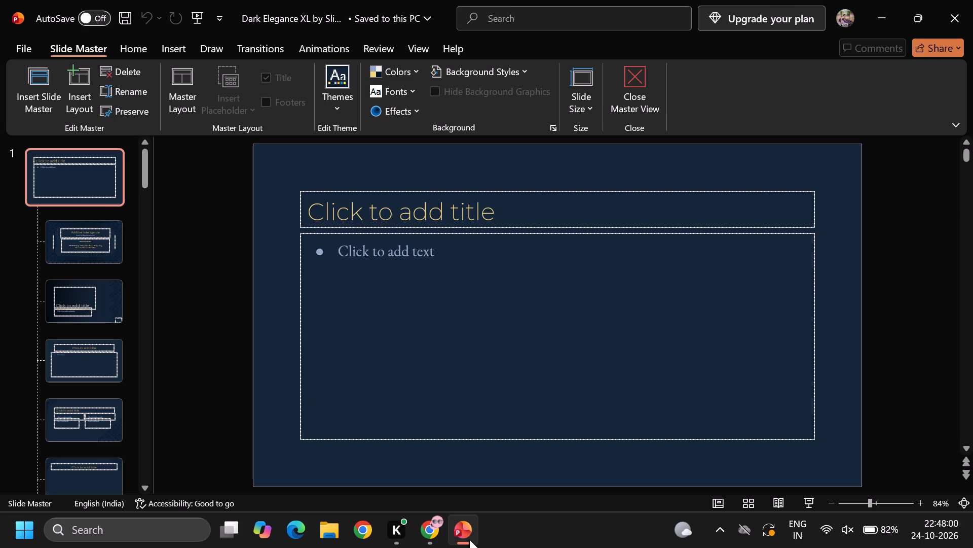
# On the title slide layout, move the "PRESENTED BY" text box slightly down within the decorative frame.
pyautogui.click(63, 245)
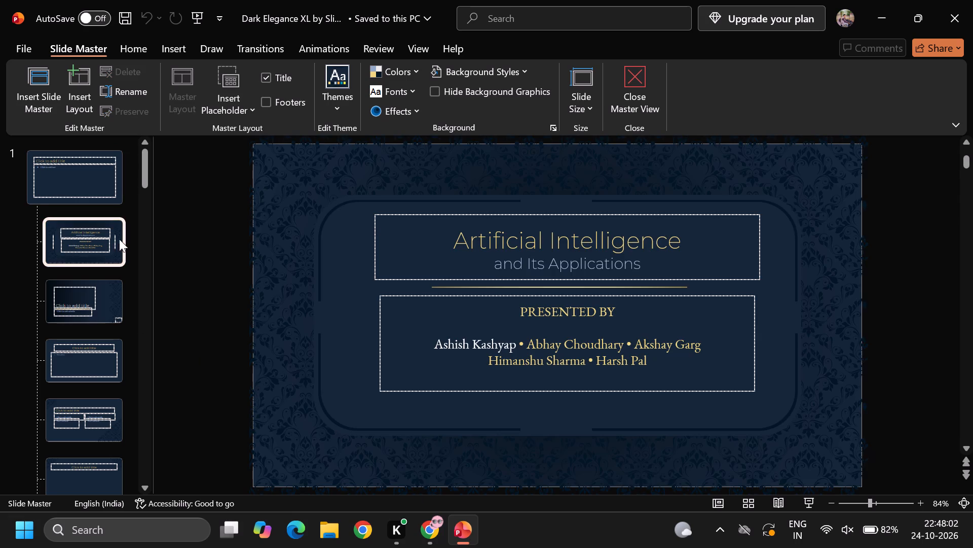
pyautogui.click(792, 454)
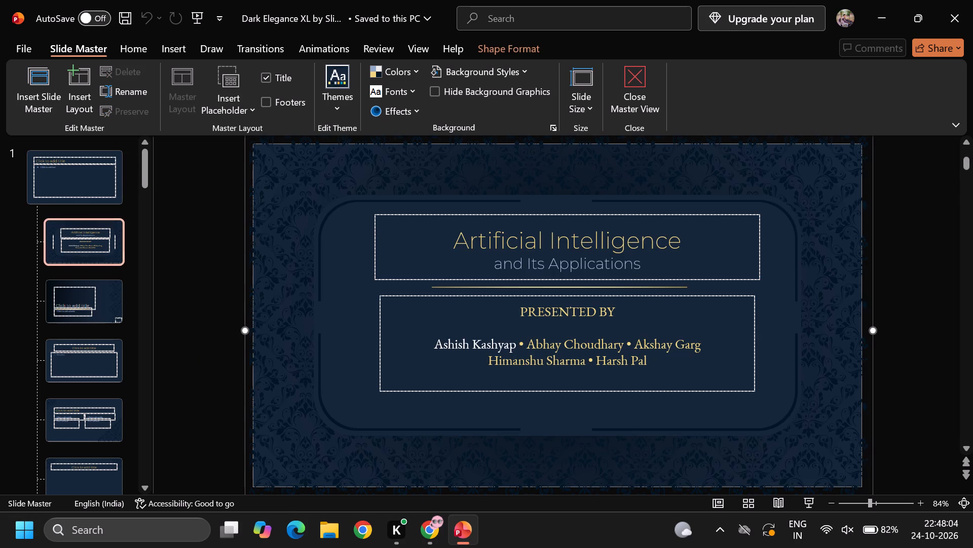
pyautogui.click(639, 261)
pyautogui.click(644, 333)
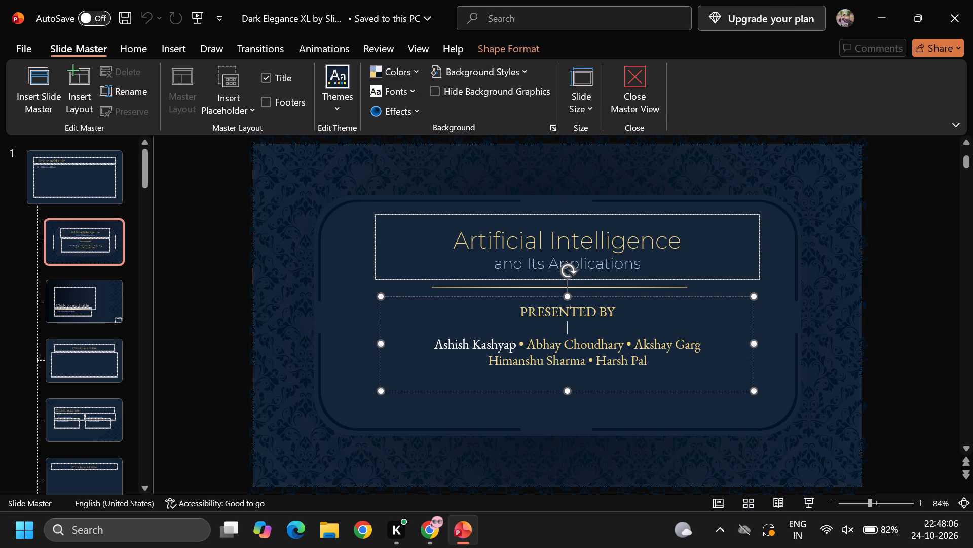
pyautogui.click(756, 332)
pyautogui.click(754, 366)
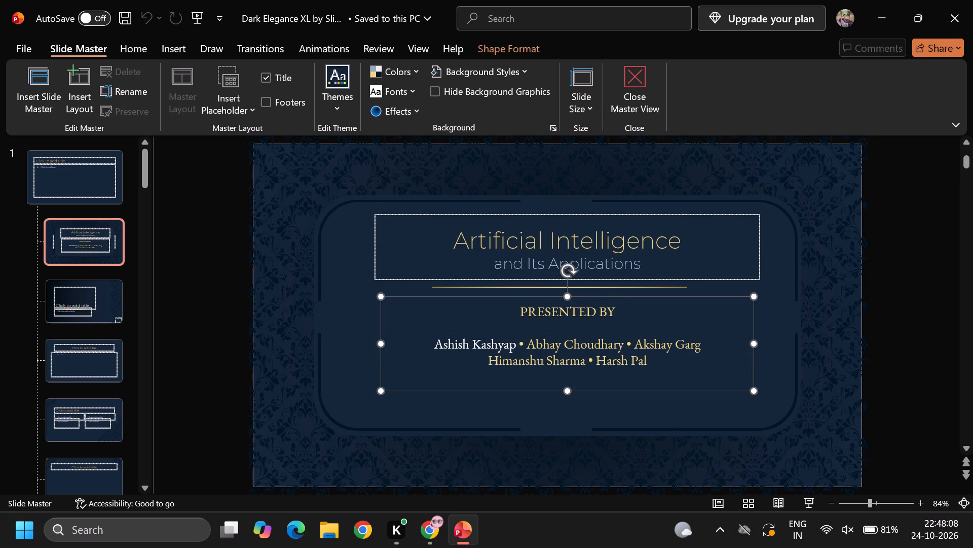
pyautogui.moveTo(754, 363); pyautogui.dragTo(755, 384)
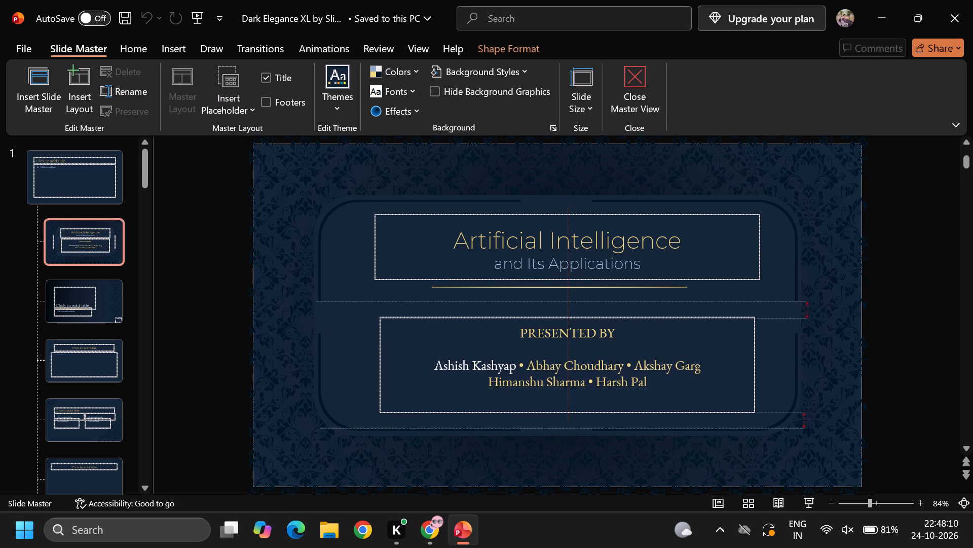
pyautogui.moveTo(755, 384); pyautogui.dragTo(753, 382)
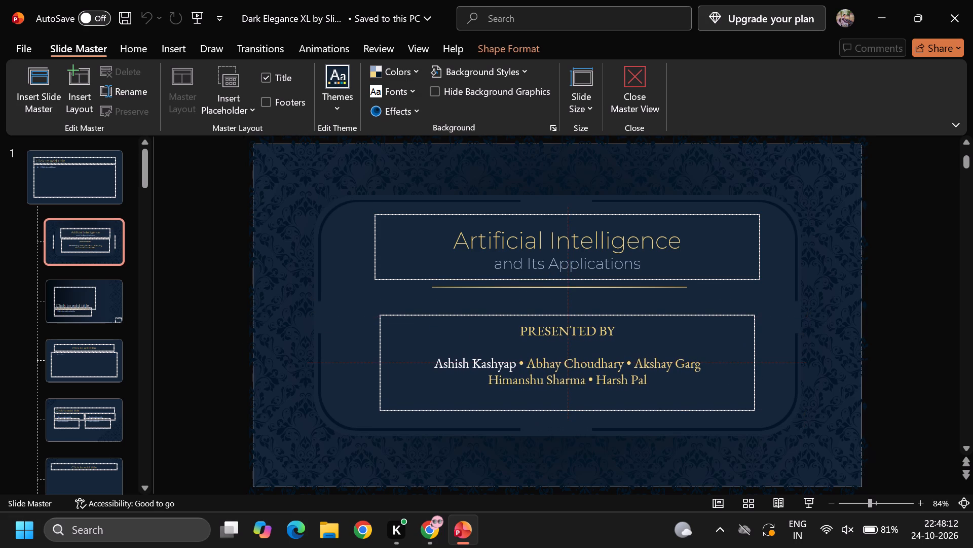
pyautogui.moveTo(753, 382); pyautogui.dragTo(753, 382)
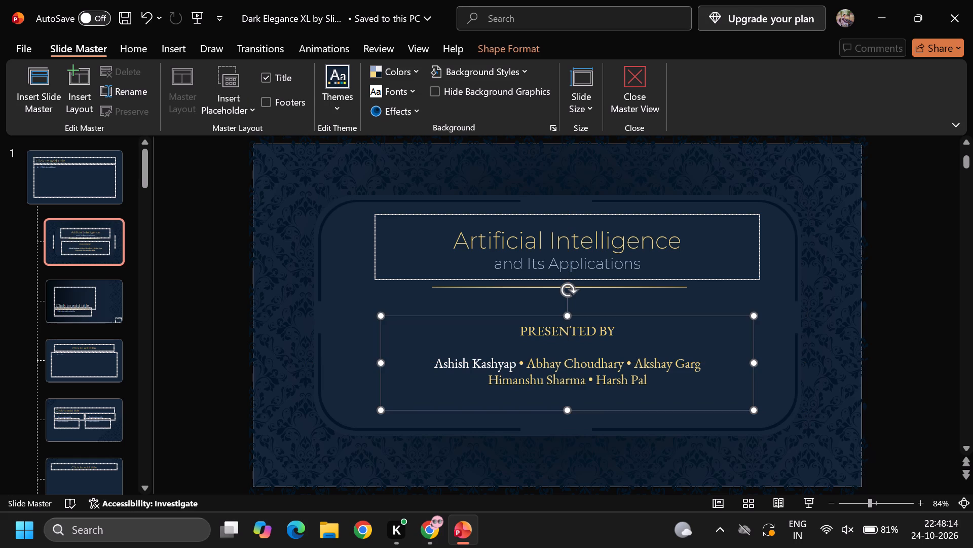
# Show the Selection pane and list the objects of the title slide layout in it.
pyautogui.click(247, 303)
pyautogui.click(768, 261)
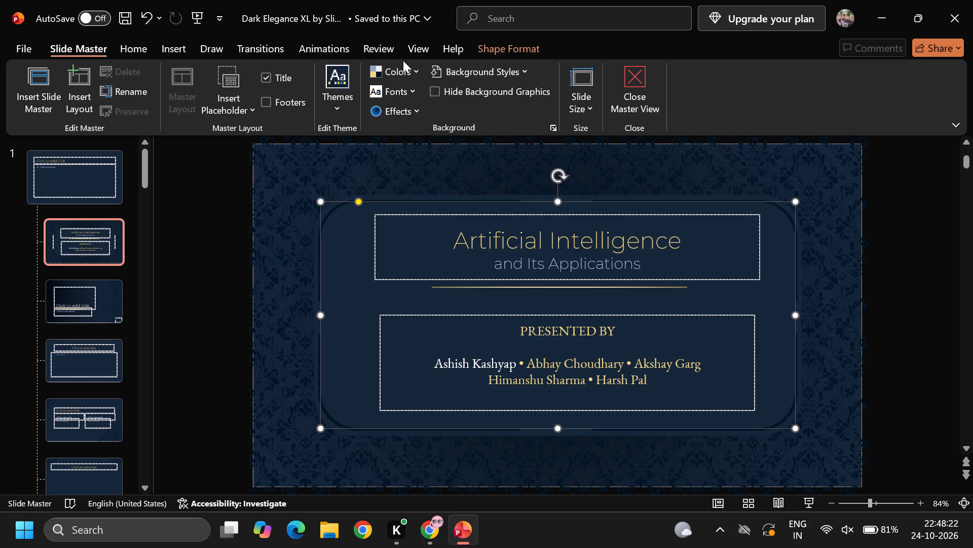
pyautogui.click(417, 57)
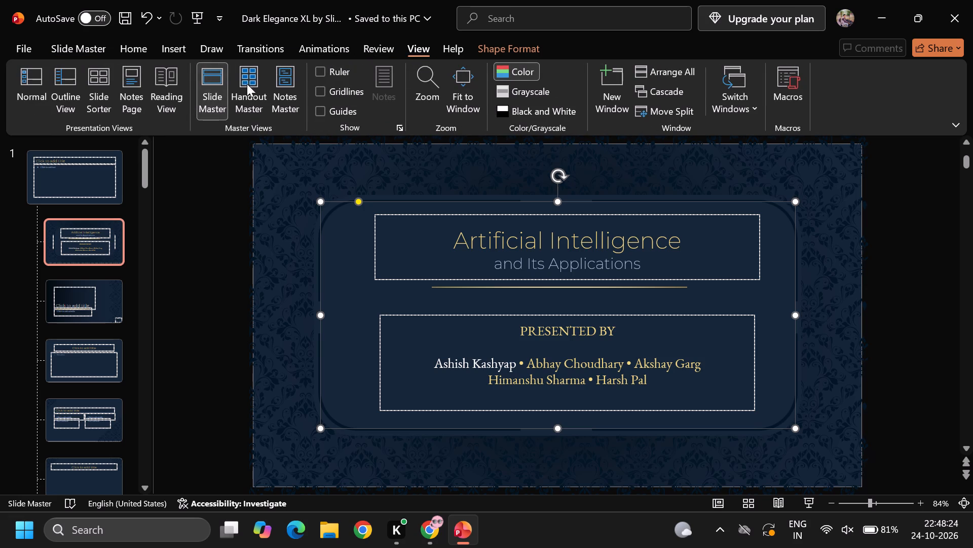
pyautogui.click(224, 92)
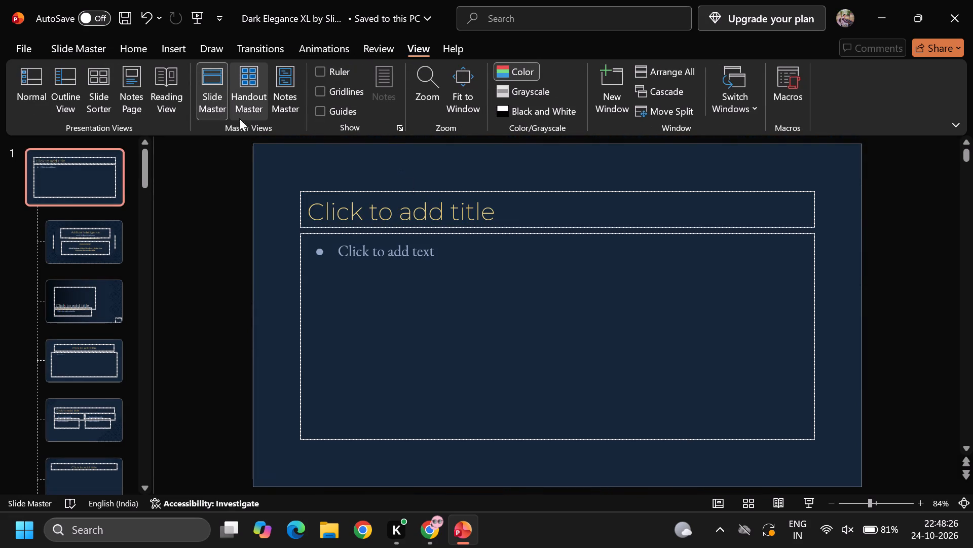
pyautogui.click(214, 93)
pyautogui.click(214, 93)
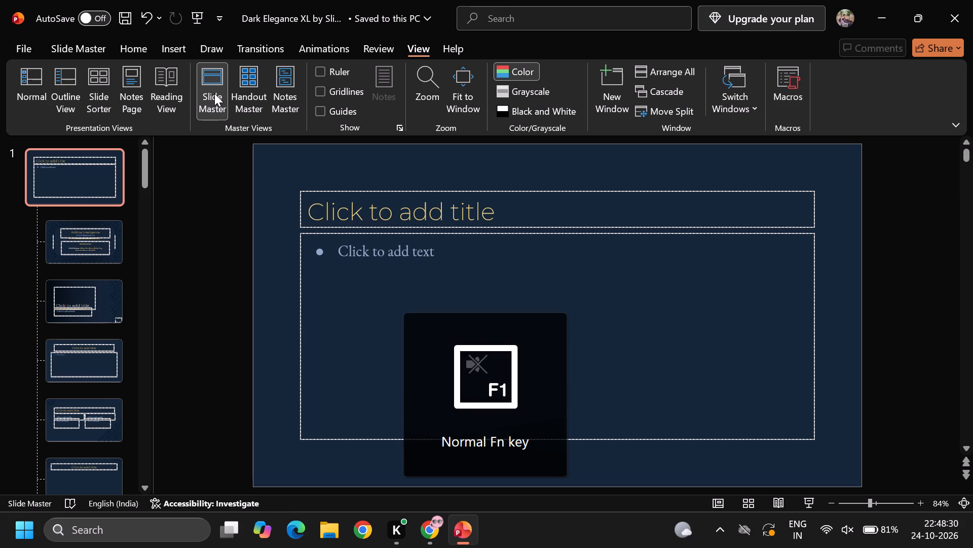
pyautogui.hotkey('alt', 'F10')
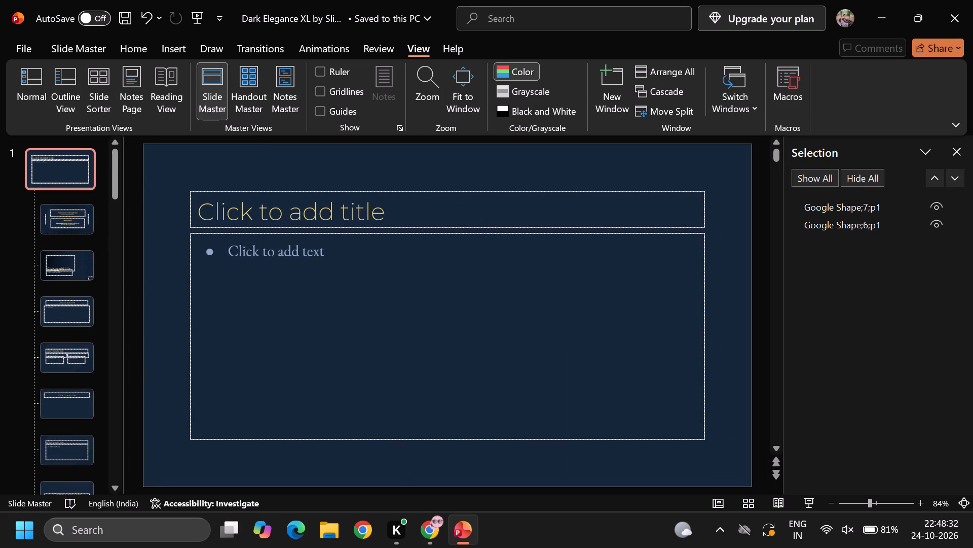
pyautogui.click(73, 214)
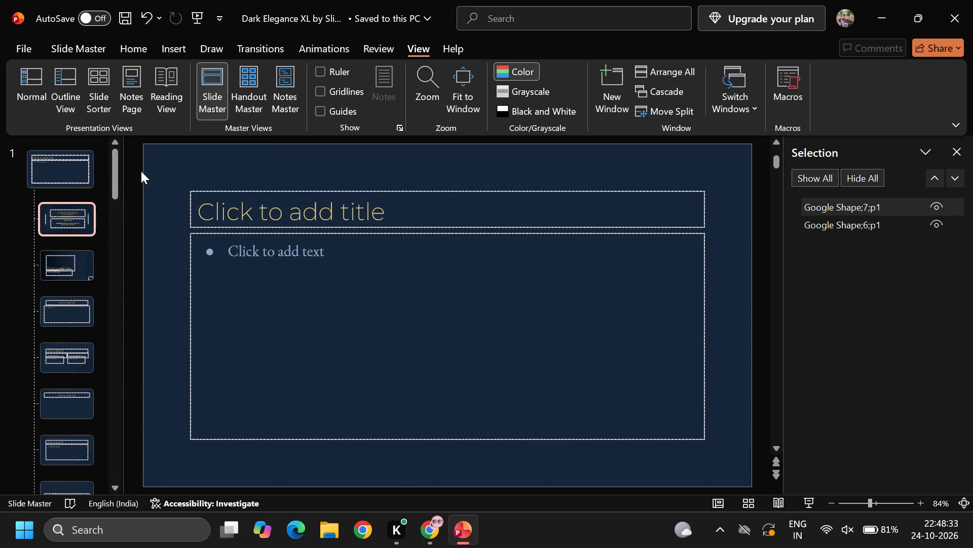
pyautogui.click(66, 262)
pyautogui.click(64, 224)
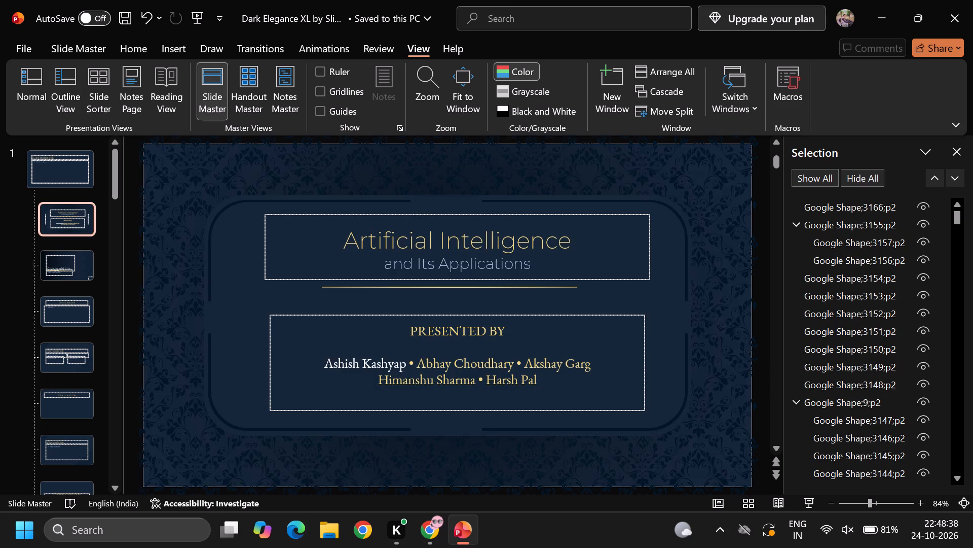
# Nudge the gold divider line group Google Shape;3155;p2 slightly down, between the title and the presenter text box.
pyautogui.click(874, 405)
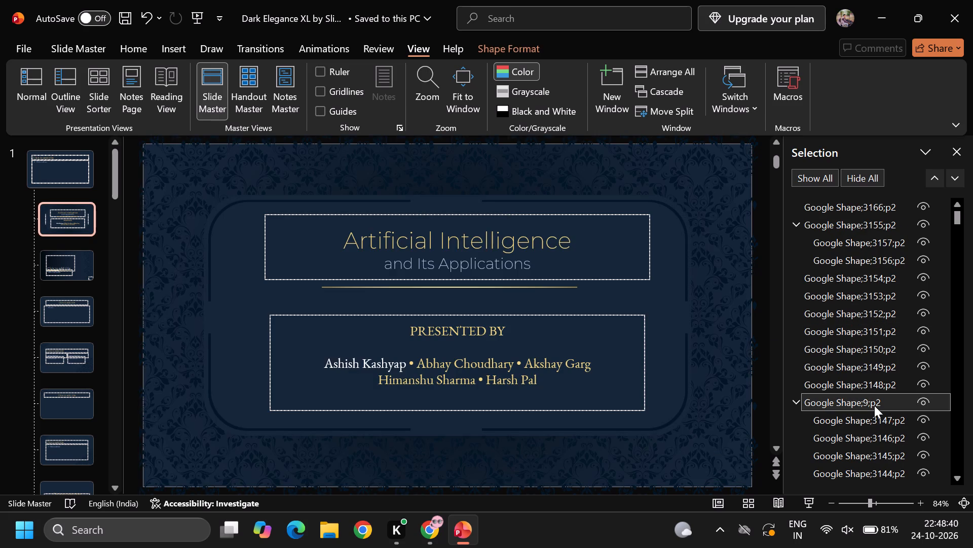
pyautogui.click(866, 230)
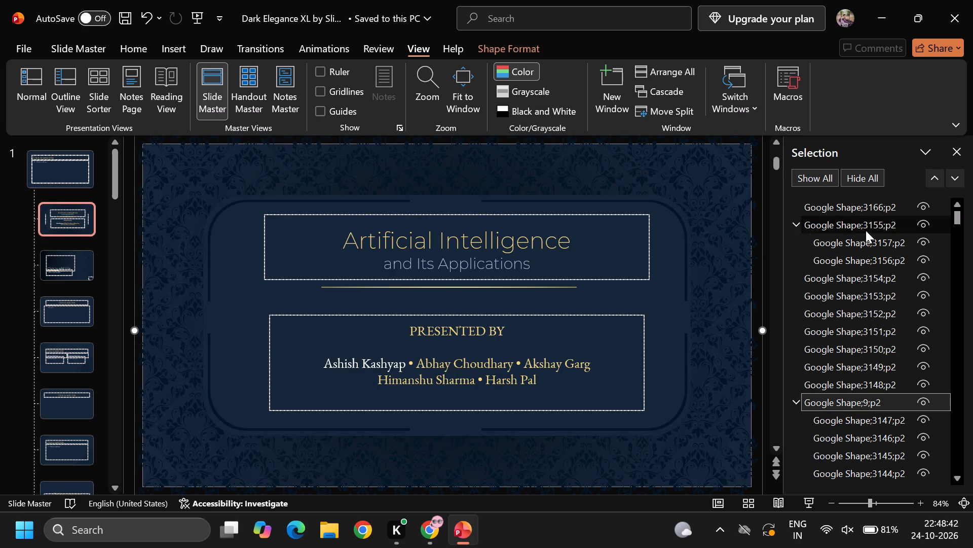
pyautogui.press('Down')
pyautogui.press('Down')
pyautogui.press('Down')
pyautogui.press('Down')
pyautogui.press('Down')
pyautogui.press('Down')
pyautogui.press('Down')
pyautogui.press('Down')
pyautogui.press('Down')
pyautogui.press('Down')
pyautogui.press('Down')
pyautogui.press('Down')
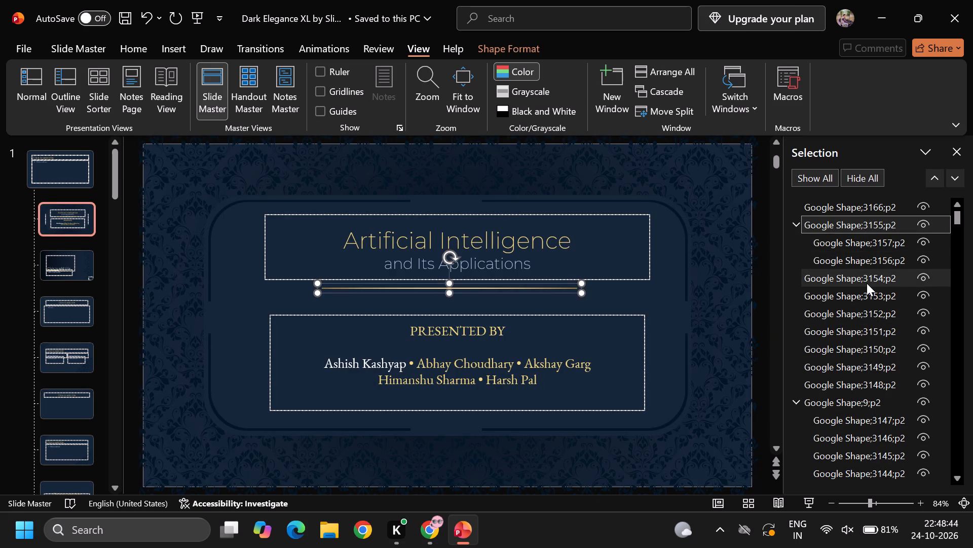
pyautogui.press('Up')
pyautogui.press('Up')
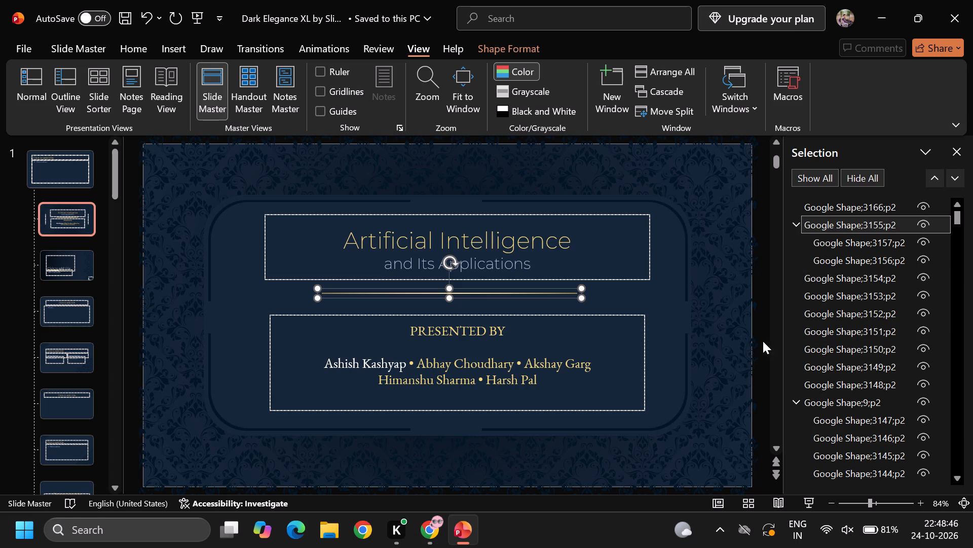
pyautogui.click(753, 336)
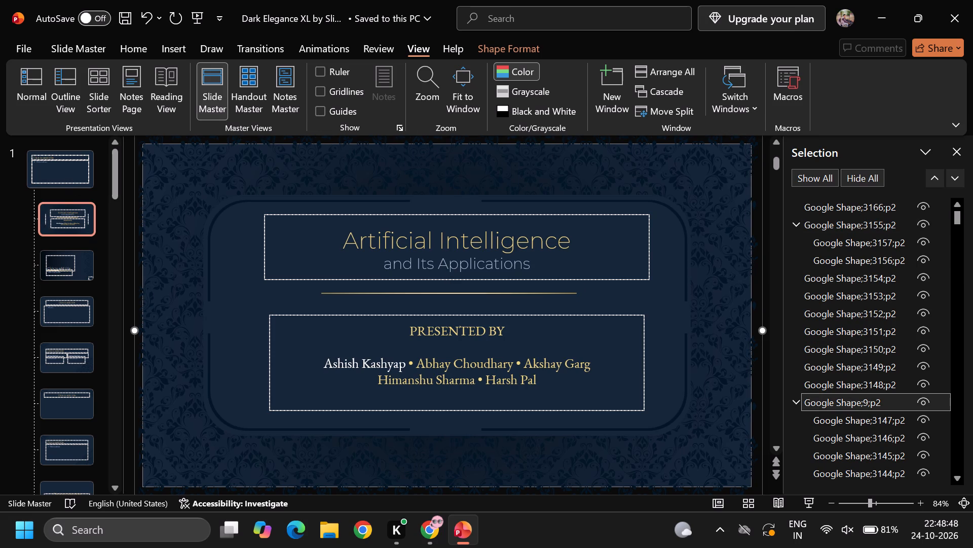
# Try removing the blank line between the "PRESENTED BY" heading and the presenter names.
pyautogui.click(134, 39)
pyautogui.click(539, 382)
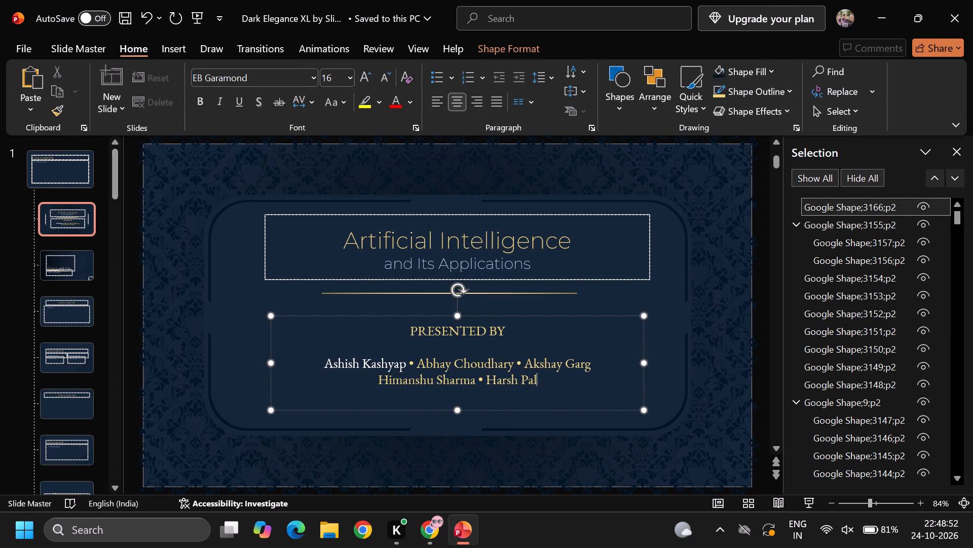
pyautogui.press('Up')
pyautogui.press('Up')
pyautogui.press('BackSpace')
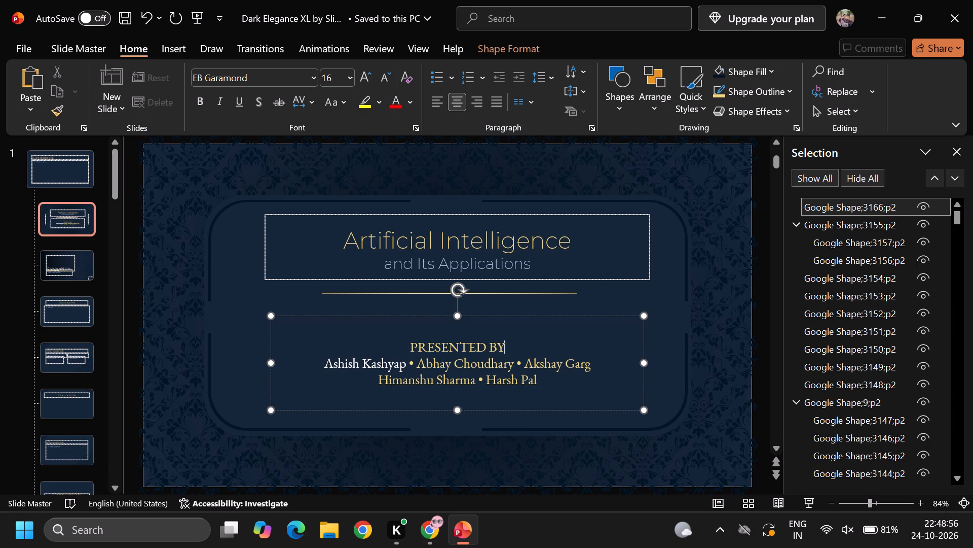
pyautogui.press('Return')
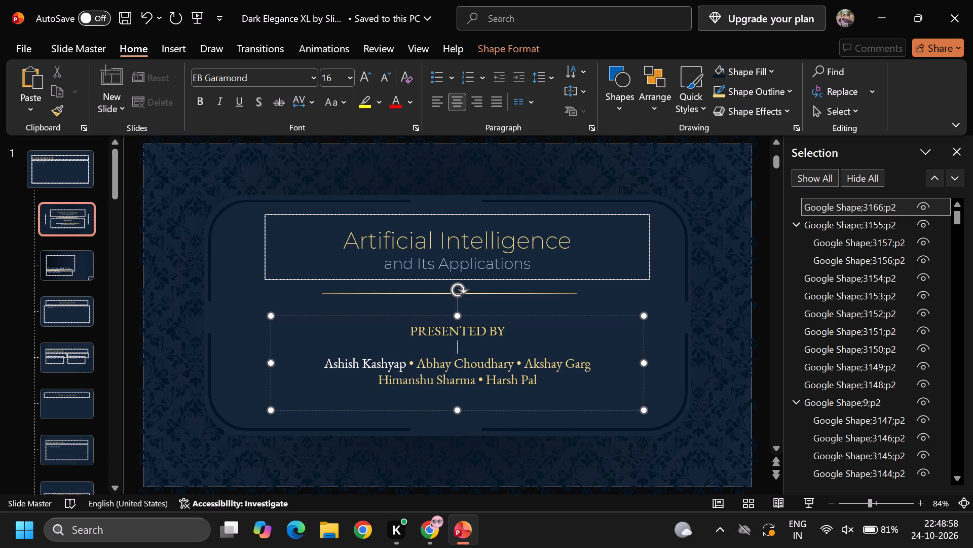
# Delete all presenter names after the first one, together with their bullet separators.
pyautogui.click(402, 362)
pyautogui.press('Right')
pyautogui.hotkey('ctrl', 'shift', 'Left')
pyautogui.hotkey('ctrl', 'shift', 'Left')
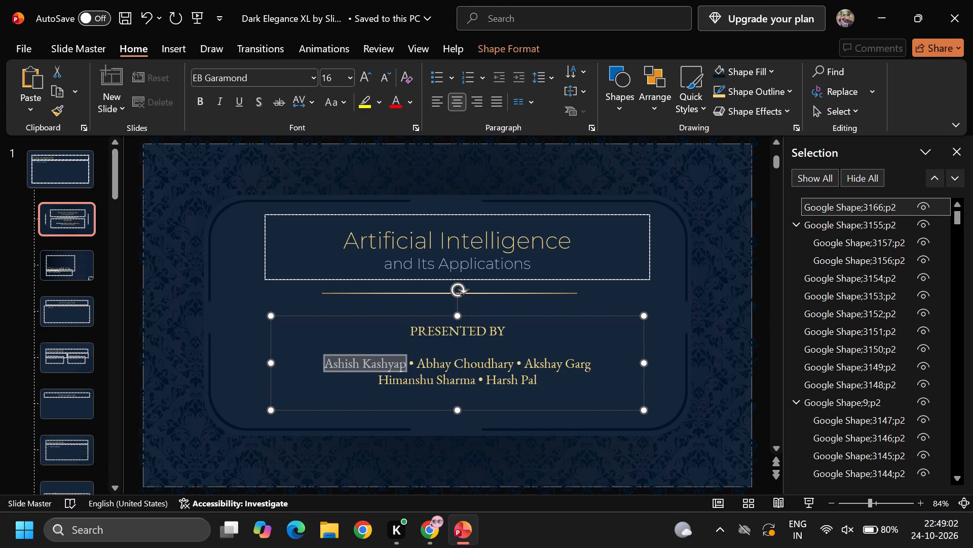
pyautogui.click(493, 371)
pyautogui.click(567, 380)
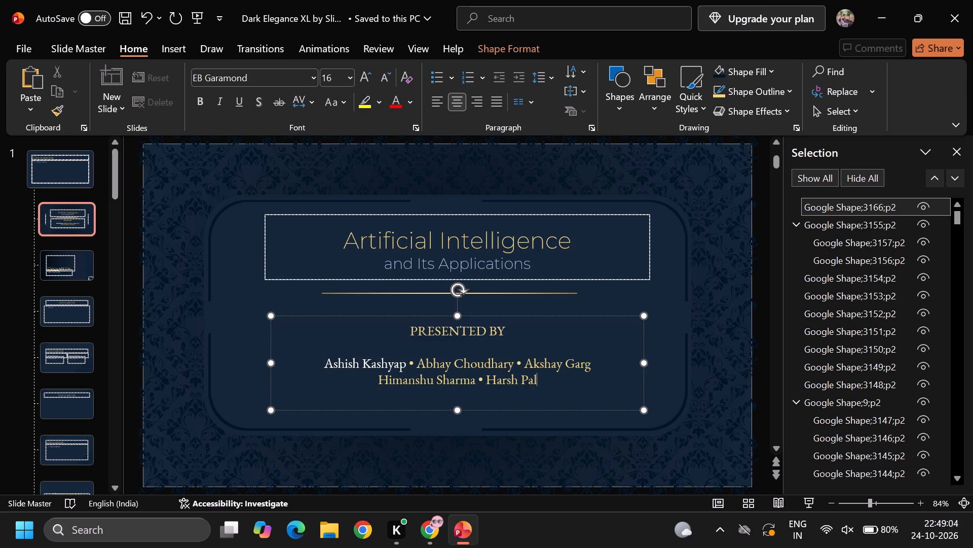
pyautogui.press('BackSpace')
pyautogui.press('BackSpace')
pyautogui.press('BackSpace')
pyautogui.press('BackSpace')
pyautogui.press('BackSpace')
pyautogui.press('BackSpace')
pyautogui.press('BackSpace')
pyautogui.press('BackSpace')
pyautogui.press('BackSpace')
pyautogui.press('BackSpace')
pyautogui.press('BackSpace')
pyautogui.press('BackSpace')
pyautogui.press('BackSpace')
pyautogui.press('BackSpace')
pyautogui.press('BackSpace')
pyautogui.press('BackSpace')
pyautogui.press('BackSpace')
pyautogui.press('BackSpace')
pyautogui.press('BackSpace')
pyautogui.press('BackSpace')
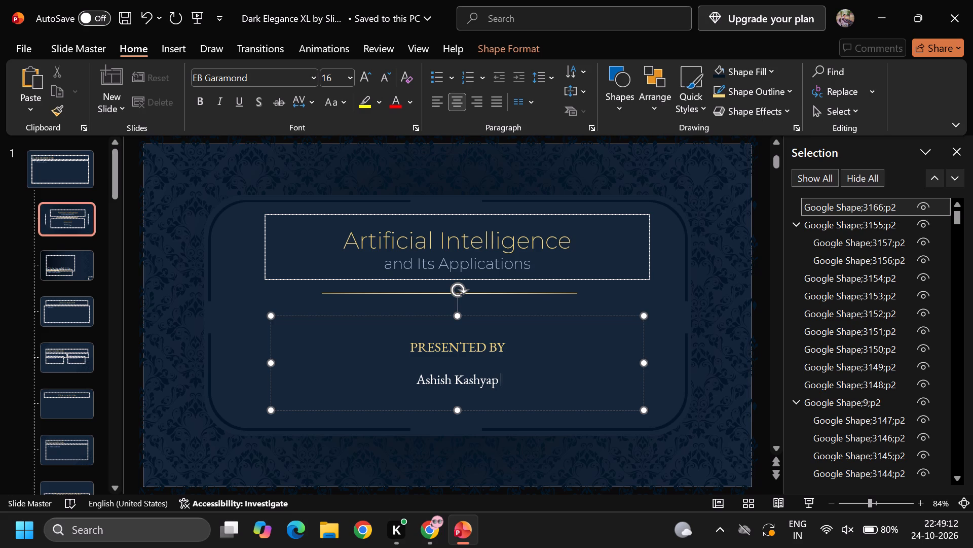
# Paste a bullet separator after the remaining presenter name and apply the white theme text colour.
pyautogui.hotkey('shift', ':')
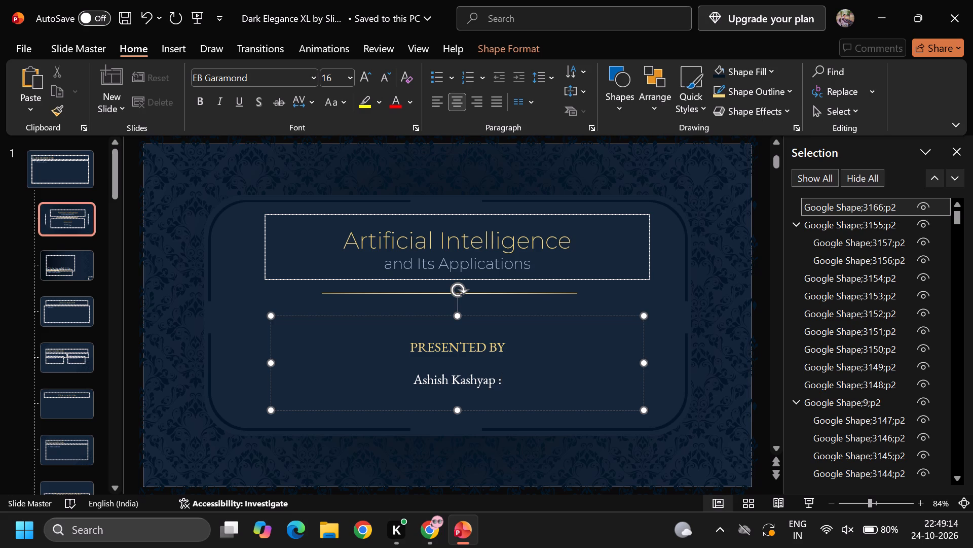
pyautogui.press('BackSpace')
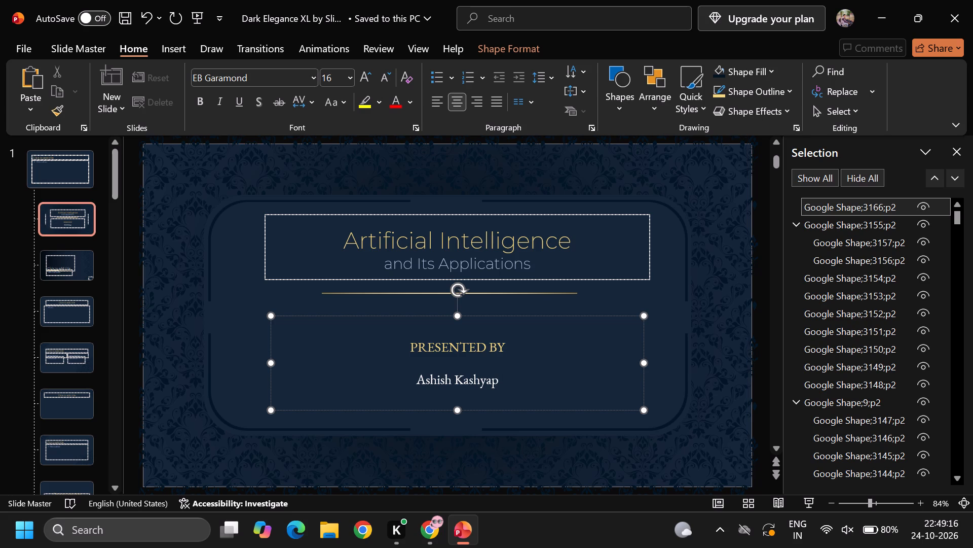
pyautogui.hotkey('ctrl', 'v')
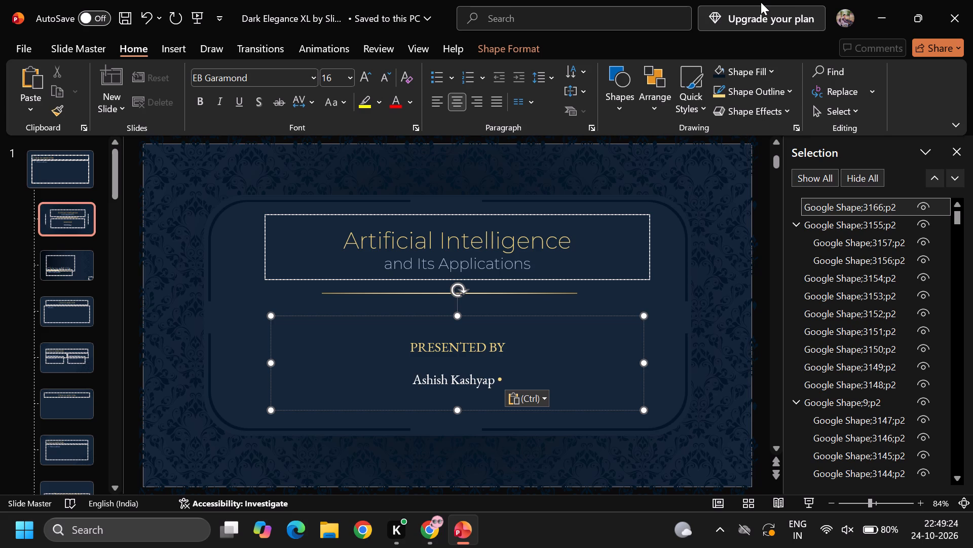
pyautogui.hotkey('ctrl', 'shift', 'Left')
pyautogui.click(413, 101)
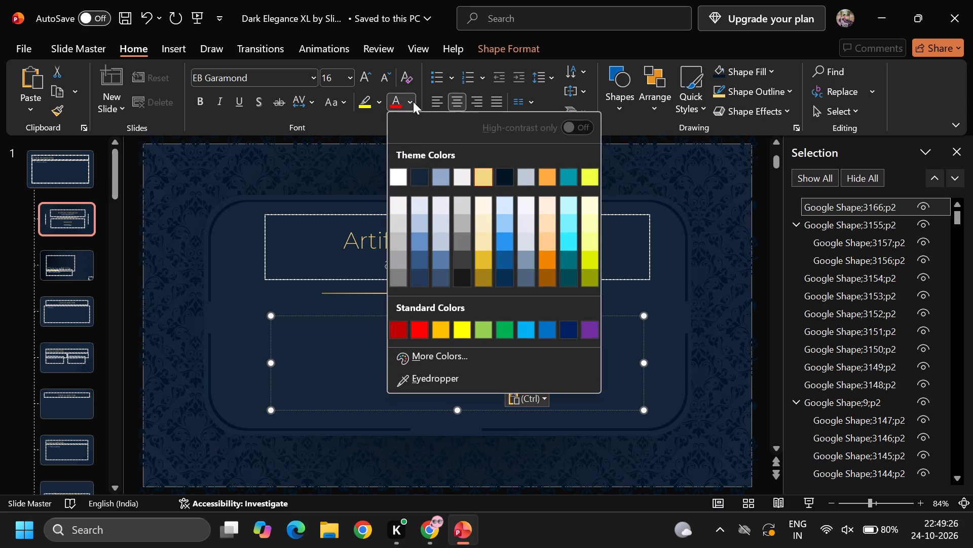
pyautogui.click(402, 173)
pyautogui.click(539, 352)
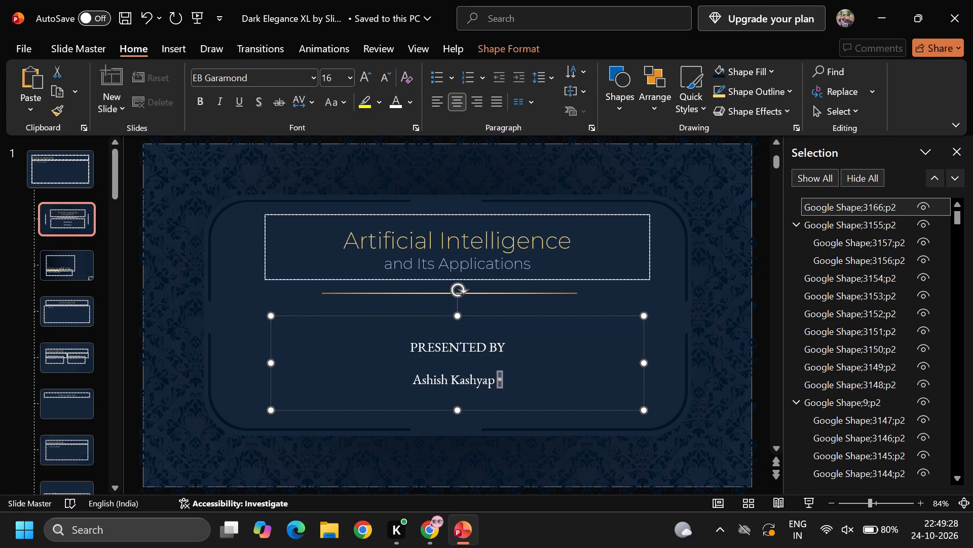
pyautogui.click(511, 379)
# Copy the white bullet separator and delete it from after the presenter name.
pyautogui.hotkey('ctrl', 'shift', 'Left')
pyautogui.hotkey('ctrl', 'c')
pyautogui.press('BackSpace')
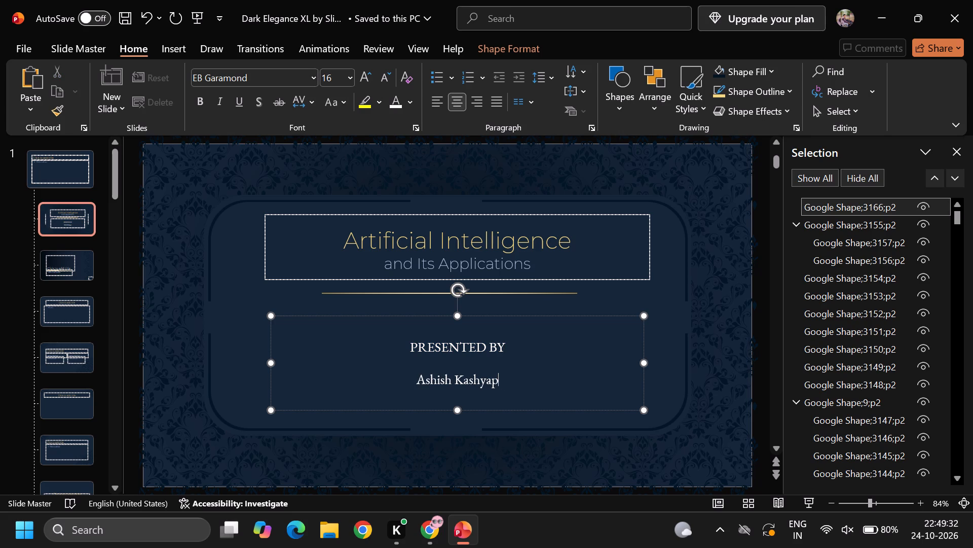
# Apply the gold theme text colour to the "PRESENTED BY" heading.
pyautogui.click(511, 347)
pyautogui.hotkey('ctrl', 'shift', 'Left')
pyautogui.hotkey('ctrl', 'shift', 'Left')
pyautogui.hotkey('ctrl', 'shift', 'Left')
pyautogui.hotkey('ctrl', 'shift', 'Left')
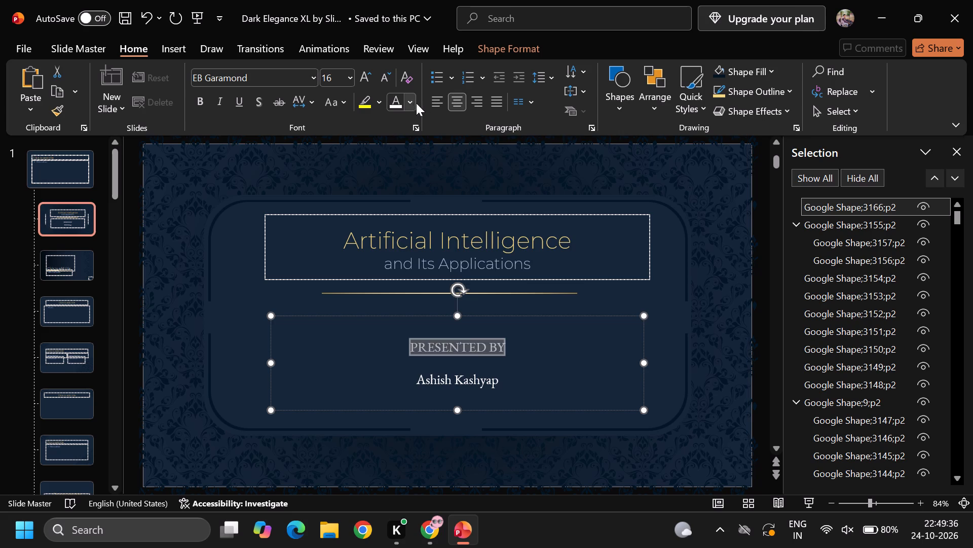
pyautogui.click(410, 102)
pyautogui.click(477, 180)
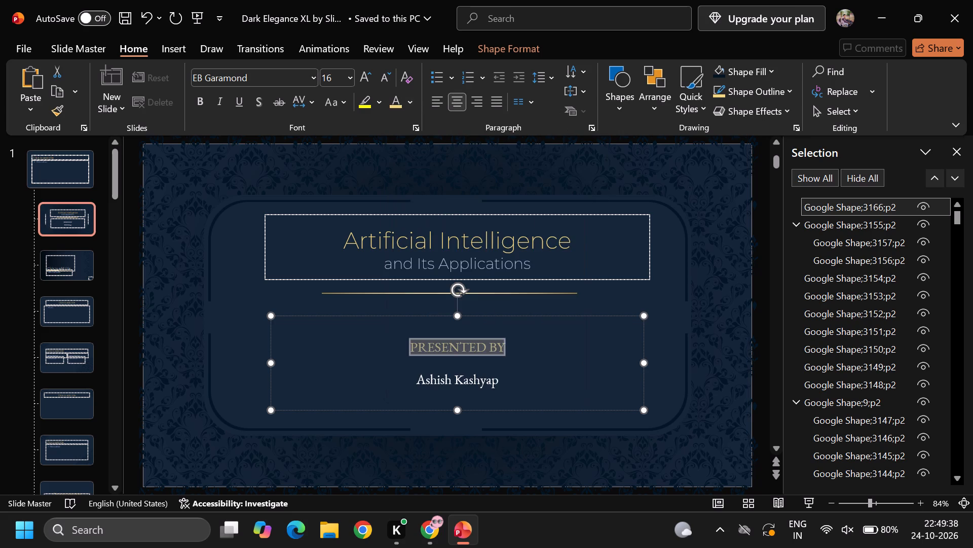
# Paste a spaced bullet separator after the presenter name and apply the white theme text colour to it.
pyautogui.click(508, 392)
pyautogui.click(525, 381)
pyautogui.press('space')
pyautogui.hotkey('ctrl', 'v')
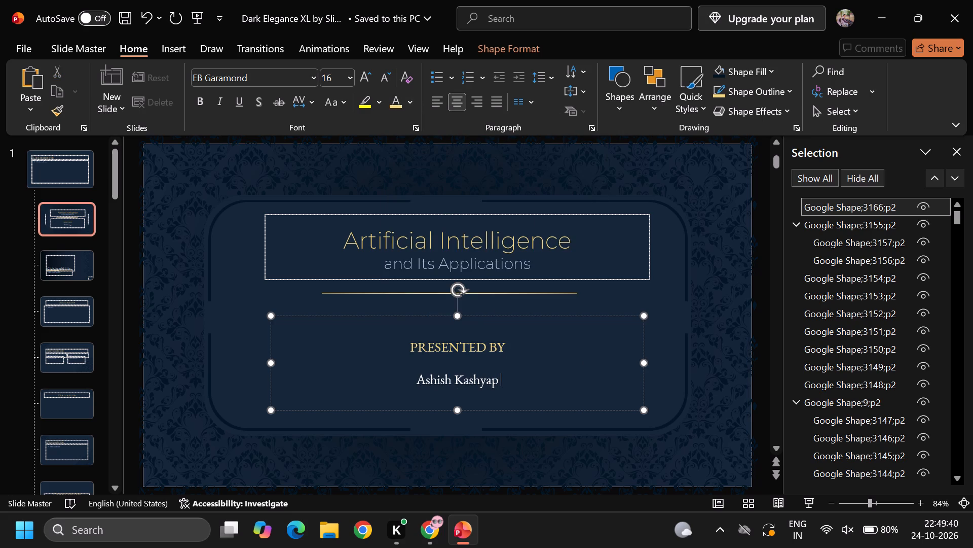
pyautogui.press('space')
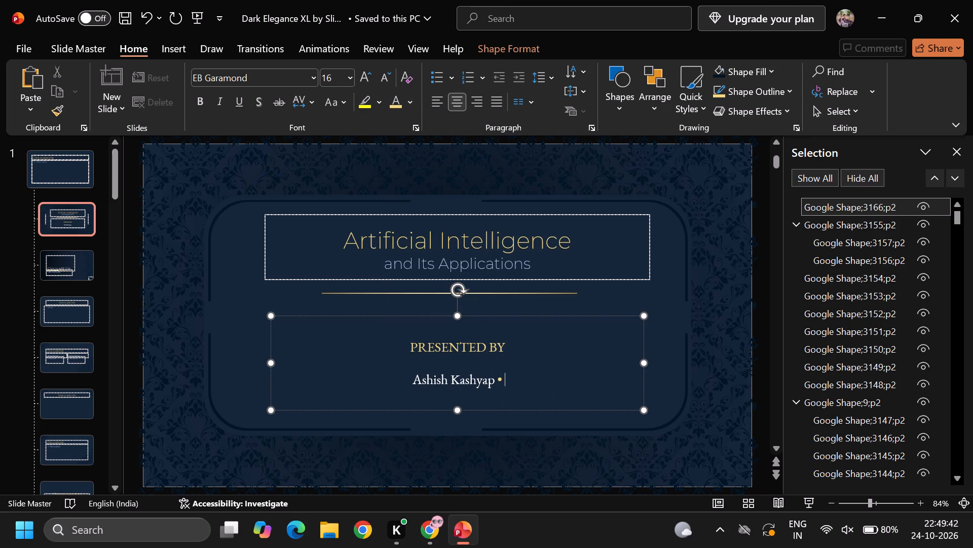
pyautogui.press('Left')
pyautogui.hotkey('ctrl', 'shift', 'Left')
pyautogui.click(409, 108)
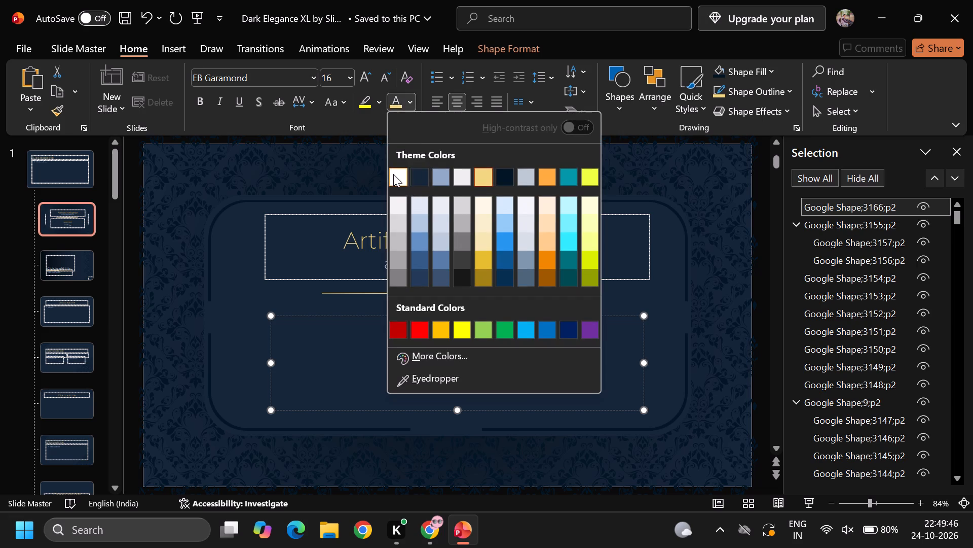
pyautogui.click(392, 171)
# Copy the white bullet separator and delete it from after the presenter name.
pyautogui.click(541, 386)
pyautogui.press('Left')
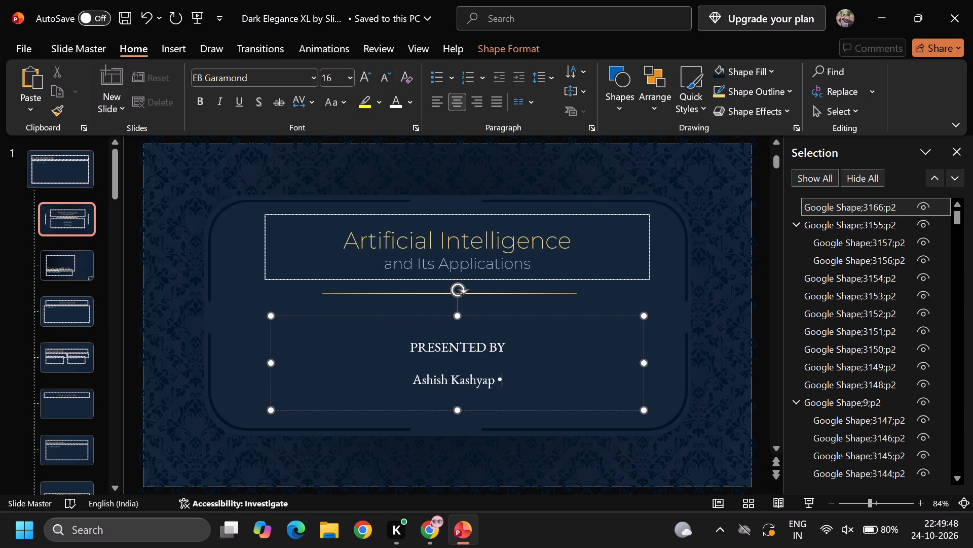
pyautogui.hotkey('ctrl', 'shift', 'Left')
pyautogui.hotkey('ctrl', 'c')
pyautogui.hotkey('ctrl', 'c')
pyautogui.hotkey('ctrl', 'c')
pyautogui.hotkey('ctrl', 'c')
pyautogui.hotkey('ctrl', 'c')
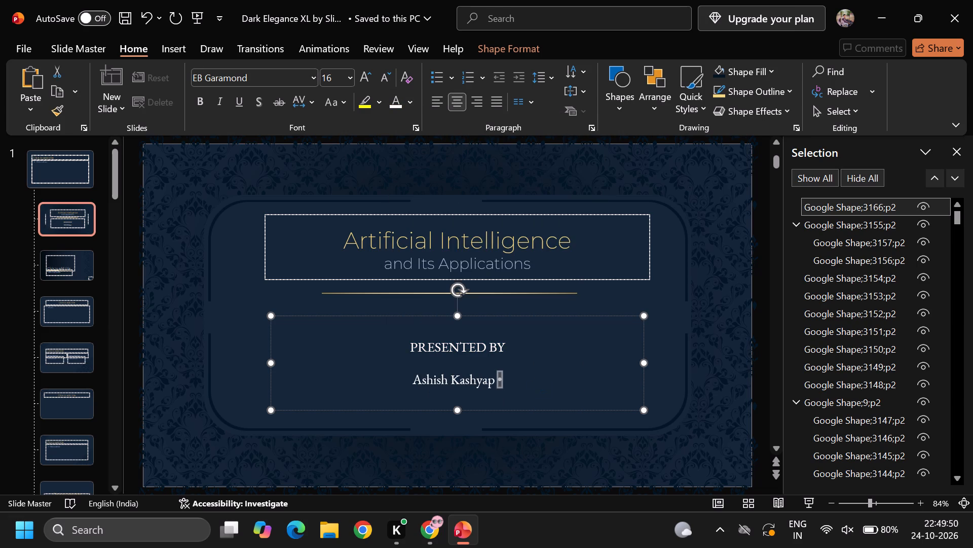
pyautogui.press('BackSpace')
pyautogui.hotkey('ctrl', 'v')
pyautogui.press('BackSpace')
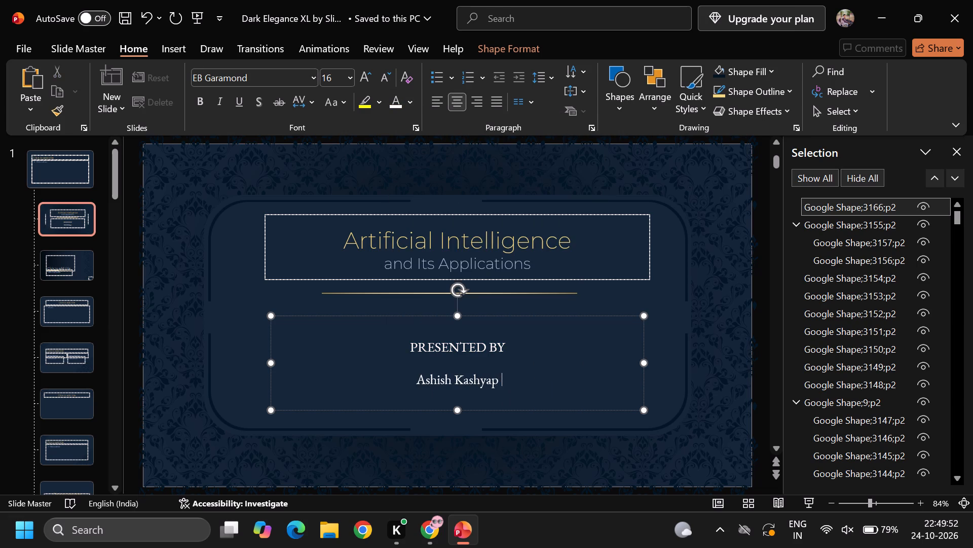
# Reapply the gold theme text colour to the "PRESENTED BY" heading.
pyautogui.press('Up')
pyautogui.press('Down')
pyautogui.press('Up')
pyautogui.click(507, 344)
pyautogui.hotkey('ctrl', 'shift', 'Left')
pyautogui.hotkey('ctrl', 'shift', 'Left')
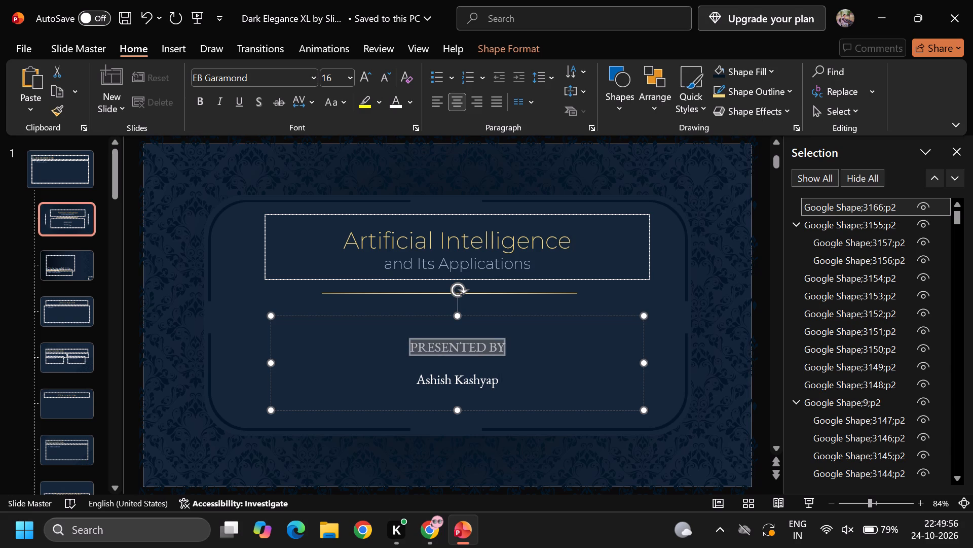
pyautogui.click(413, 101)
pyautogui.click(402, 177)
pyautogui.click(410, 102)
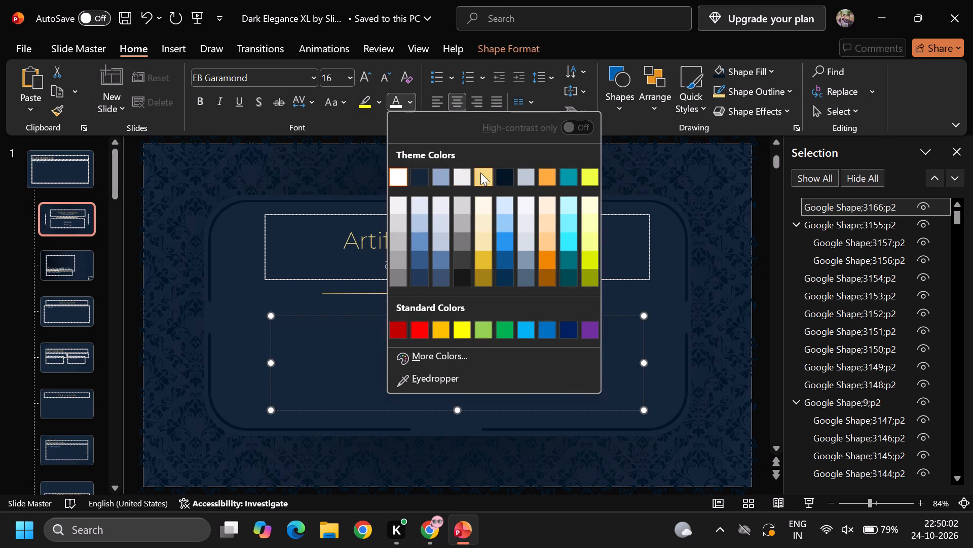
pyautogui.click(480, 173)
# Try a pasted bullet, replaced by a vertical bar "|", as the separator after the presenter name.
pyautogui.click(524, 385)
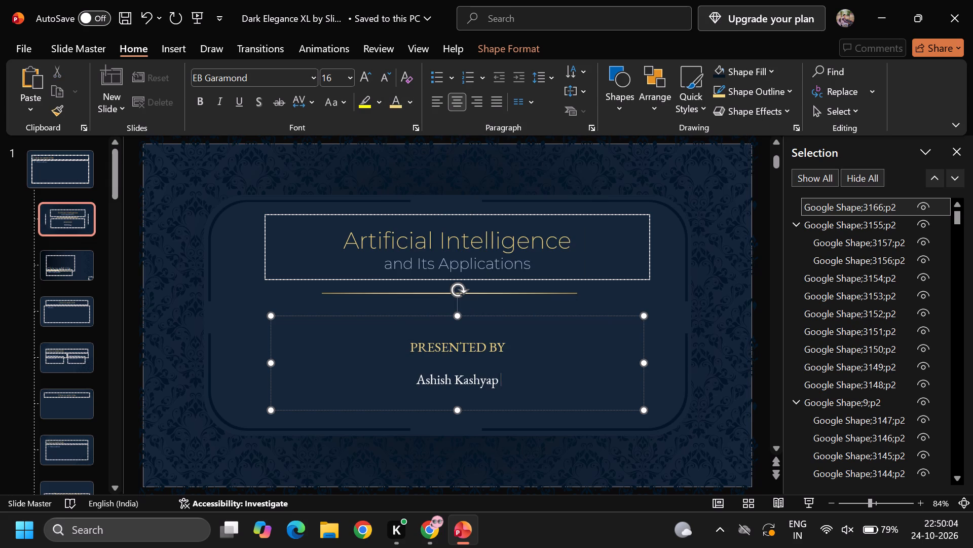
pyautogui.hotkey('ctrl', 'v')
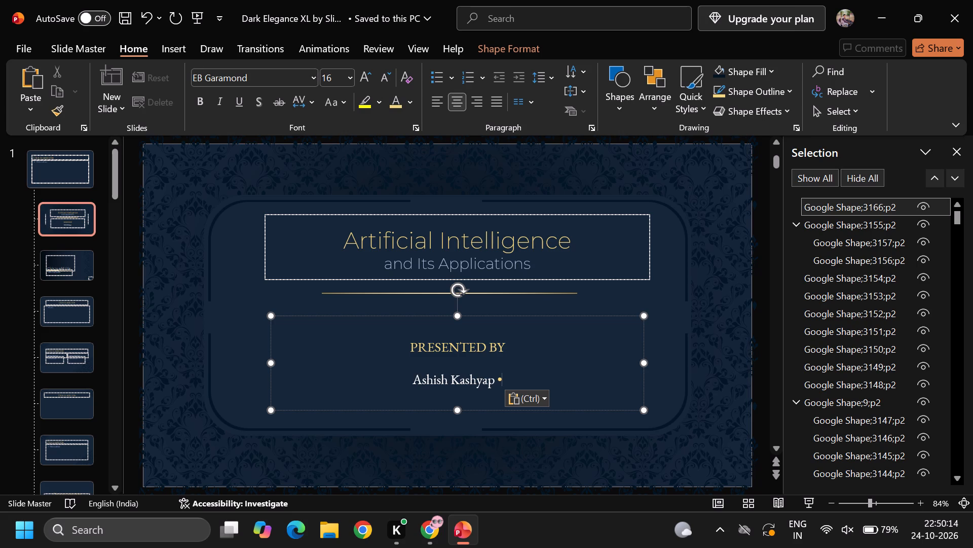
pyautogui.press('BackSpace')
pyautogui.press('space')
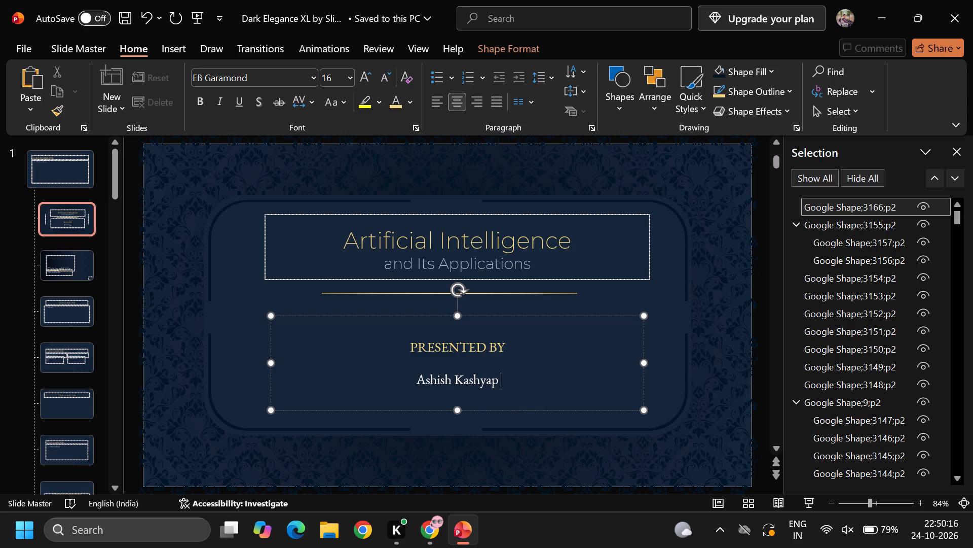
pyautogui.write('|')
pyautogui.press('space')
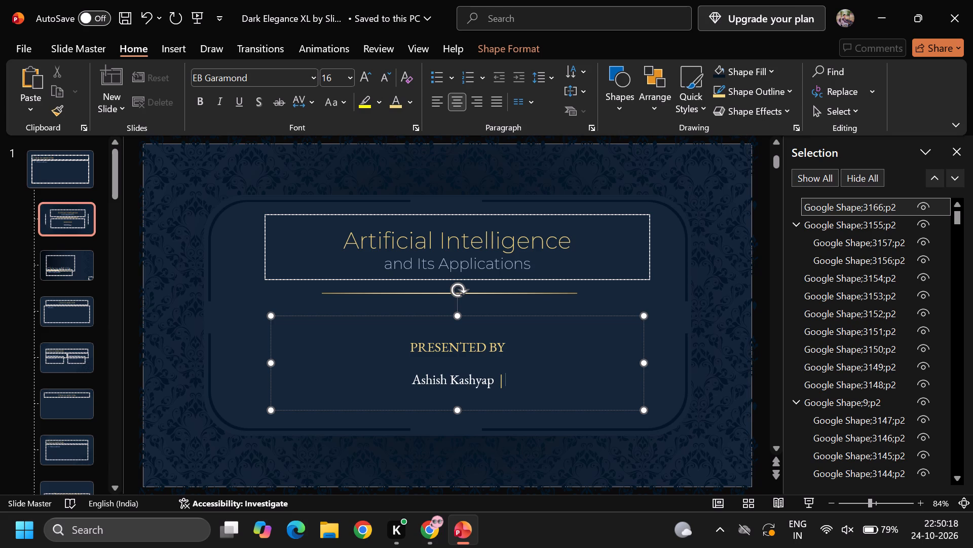
# Delete the vertical bar and the entire presenter name below the "PRESENTED BY" heading.
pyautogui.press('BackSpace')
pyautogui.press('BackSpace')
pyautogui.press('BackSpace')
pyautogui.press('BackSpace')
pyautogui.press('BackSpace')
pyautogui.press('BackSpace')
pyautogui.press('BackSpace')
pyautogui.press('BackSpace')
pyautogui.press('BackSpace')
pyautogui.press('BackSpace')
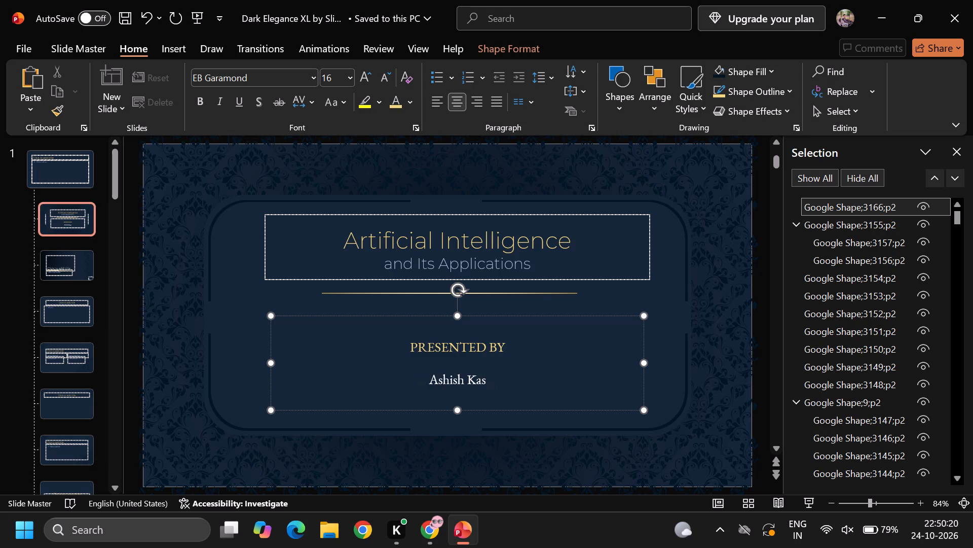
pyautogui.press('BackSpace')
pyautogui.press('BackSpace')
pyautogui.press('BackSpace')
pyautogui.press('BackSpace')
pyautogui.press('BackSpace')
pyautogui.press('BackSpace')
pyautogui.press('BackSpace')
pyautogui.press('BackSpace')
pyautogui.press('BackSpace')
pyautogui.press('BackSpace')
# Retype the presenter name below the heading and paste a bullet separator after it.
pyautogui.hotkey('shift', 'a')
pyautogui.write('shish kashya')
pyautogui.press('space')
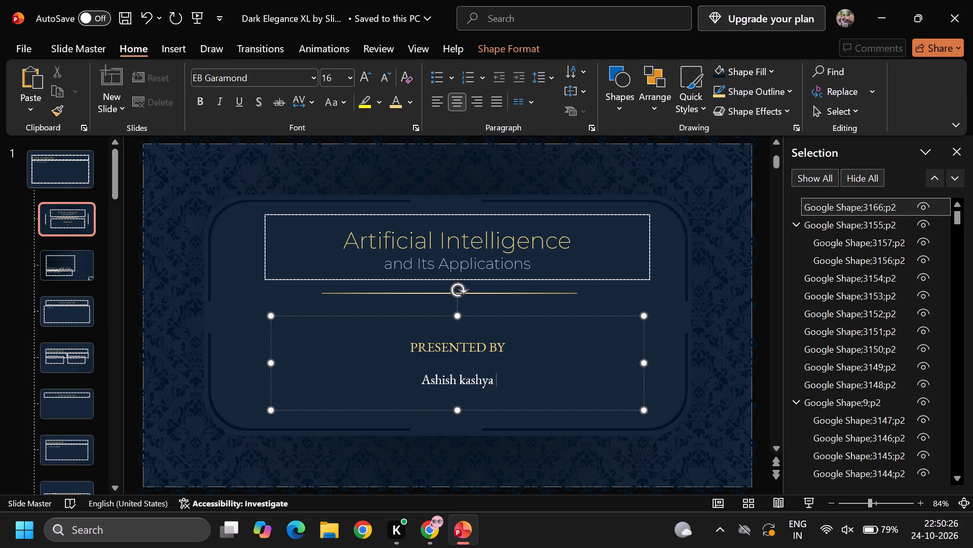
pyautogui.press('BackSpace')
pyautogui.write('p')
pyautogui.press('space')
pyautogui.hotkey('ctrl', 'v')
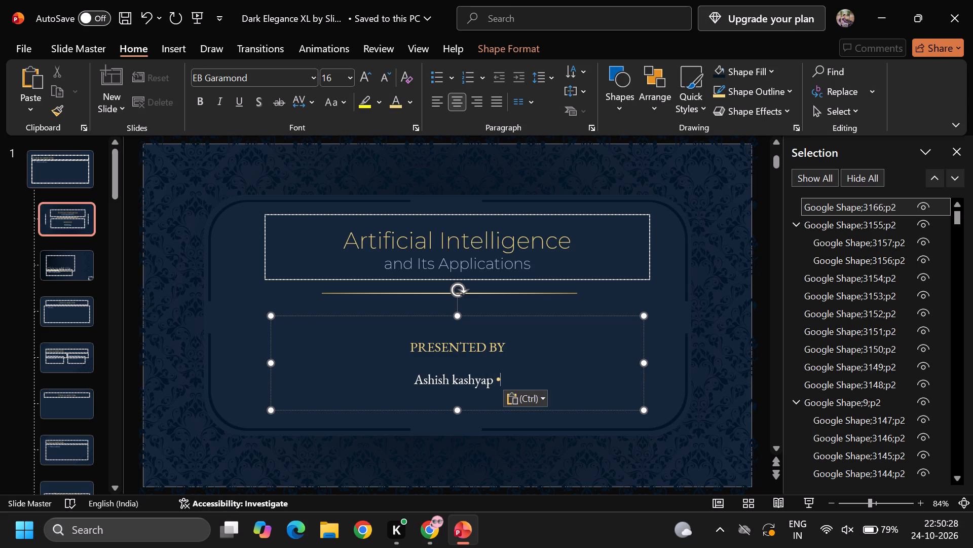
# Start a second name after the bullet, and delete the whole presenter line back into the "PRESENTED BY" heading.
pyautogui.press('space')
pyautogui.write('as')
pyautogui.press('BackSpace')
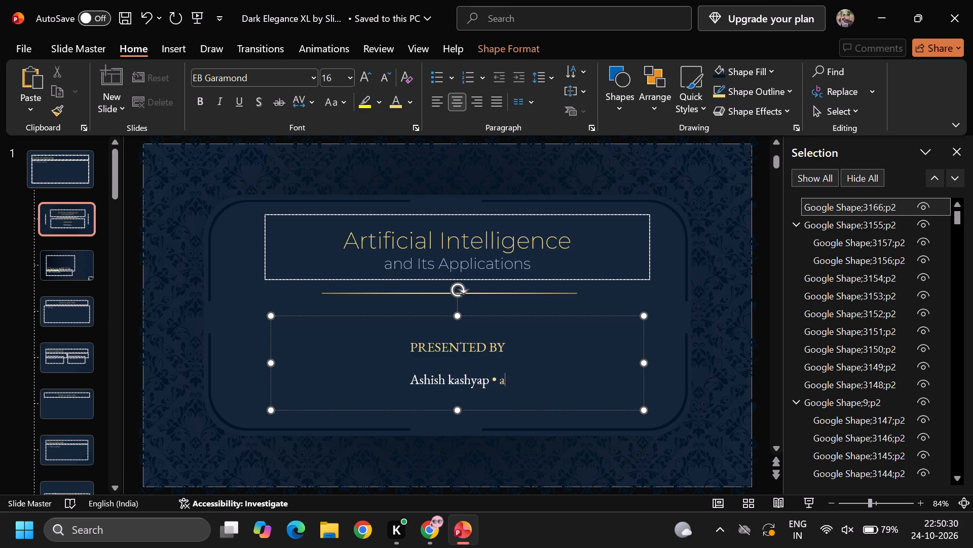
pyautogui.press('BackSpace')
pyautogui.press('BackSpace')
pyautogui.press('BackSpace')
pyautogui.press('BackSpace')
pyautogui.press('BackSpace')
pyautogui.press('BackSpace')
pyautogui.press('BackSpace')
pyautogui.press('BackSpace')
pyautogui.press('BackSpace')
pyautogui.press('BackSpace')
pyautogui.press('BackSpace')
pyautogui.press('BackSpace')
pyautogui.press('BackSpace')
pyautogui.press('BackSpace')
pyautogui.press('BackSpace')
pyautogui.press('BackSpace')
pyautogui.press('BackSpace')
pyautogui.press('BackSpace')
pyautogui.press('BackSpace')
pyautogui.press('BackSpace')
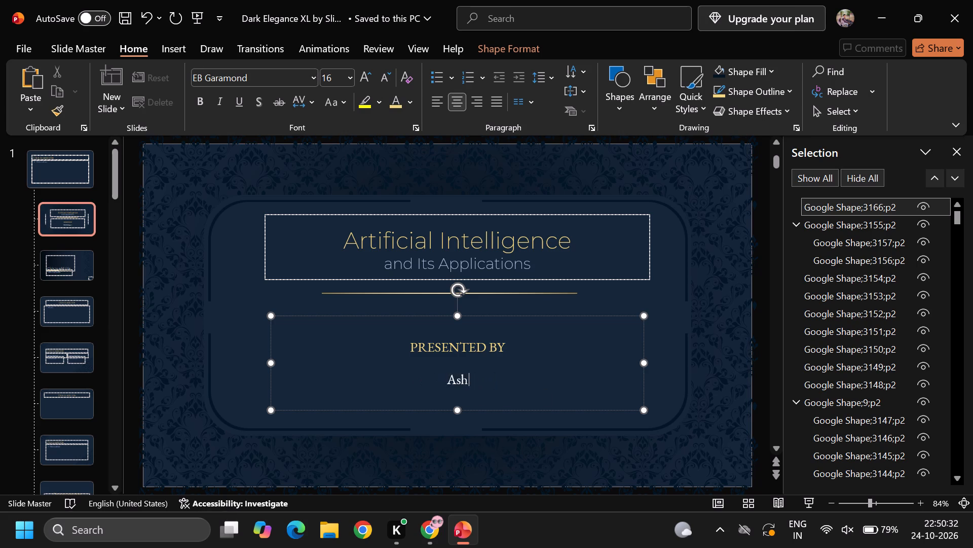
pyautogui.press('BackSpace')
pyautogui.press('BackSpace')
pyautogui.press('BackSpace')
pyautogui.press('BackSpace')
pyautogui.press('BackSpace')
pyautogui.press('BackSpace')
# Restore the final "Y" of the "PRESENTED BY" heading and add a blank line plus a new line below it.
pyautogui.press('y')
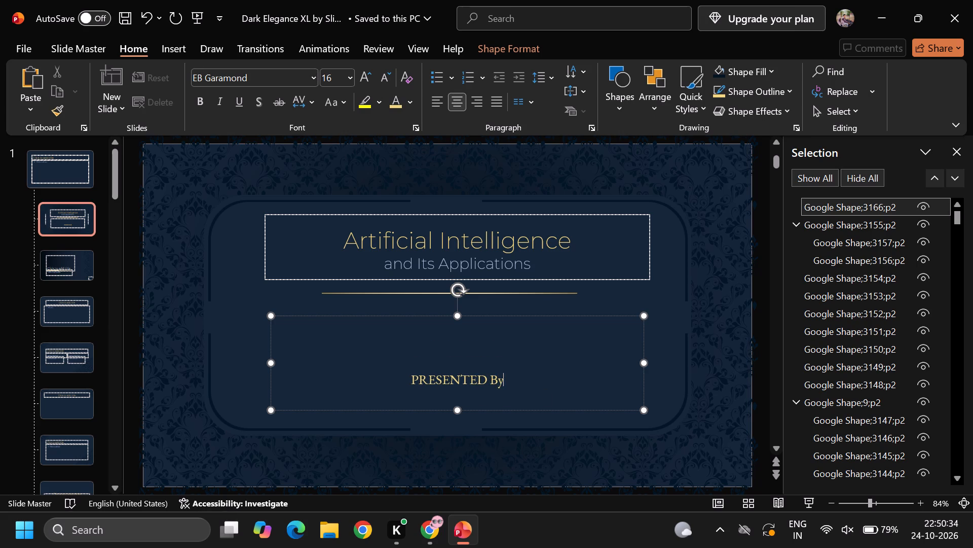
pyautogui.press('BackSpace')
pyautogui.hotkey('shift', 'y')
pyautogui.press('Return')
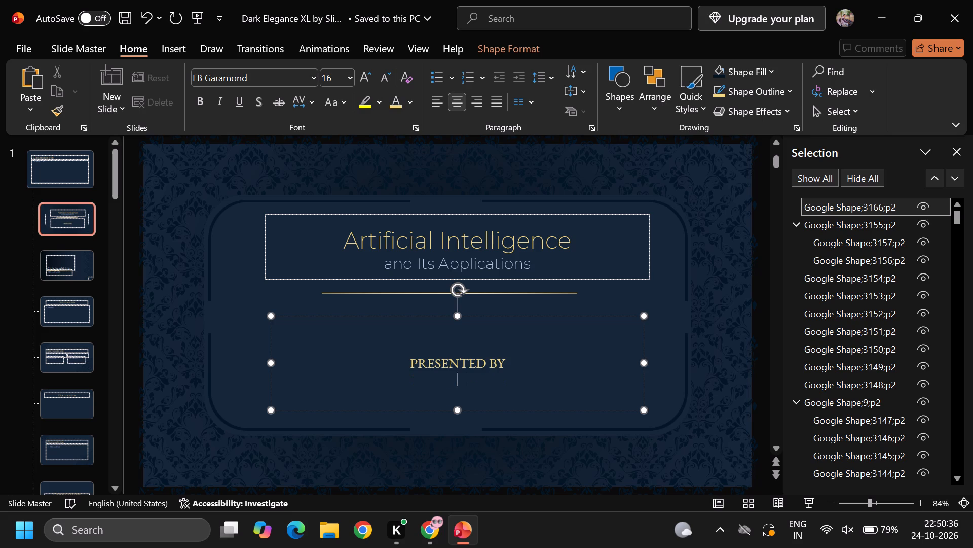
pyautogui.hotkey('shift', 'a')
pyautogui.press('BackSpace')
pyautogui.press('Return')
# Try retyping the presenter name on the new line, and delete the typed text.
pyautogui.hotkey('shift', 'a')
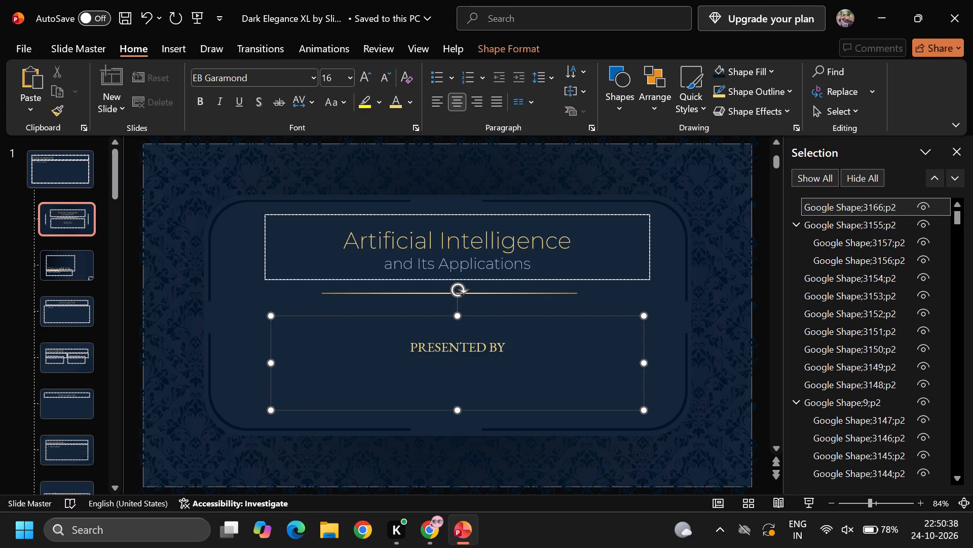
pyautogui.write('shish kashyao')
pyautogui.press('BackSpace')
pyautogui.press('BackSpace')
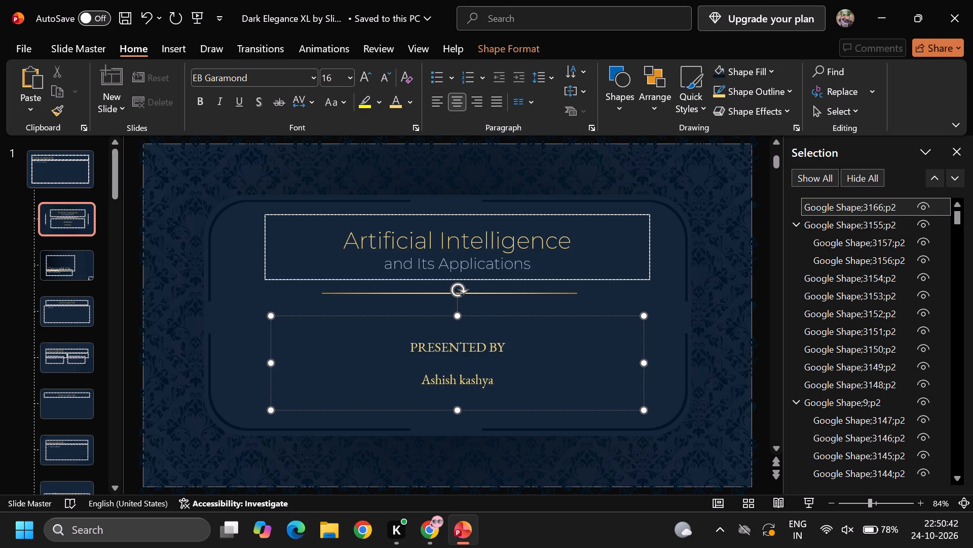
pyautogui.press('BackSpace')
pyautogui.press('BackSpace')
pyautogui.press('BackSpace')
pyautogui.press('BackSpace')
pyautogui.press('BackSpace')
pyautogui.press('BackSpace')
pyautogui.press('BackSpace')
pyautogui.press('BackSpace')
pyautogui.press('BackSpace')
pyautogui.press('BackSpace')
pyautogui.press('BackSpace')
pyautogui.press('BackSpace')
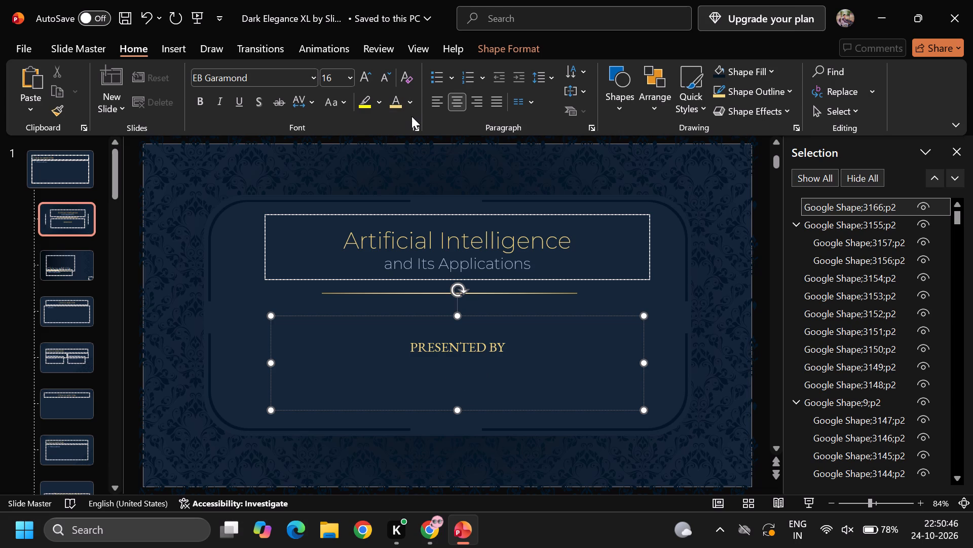
# Paste a bullet separator on the empty presenter line and apply the white theme text colour to it.
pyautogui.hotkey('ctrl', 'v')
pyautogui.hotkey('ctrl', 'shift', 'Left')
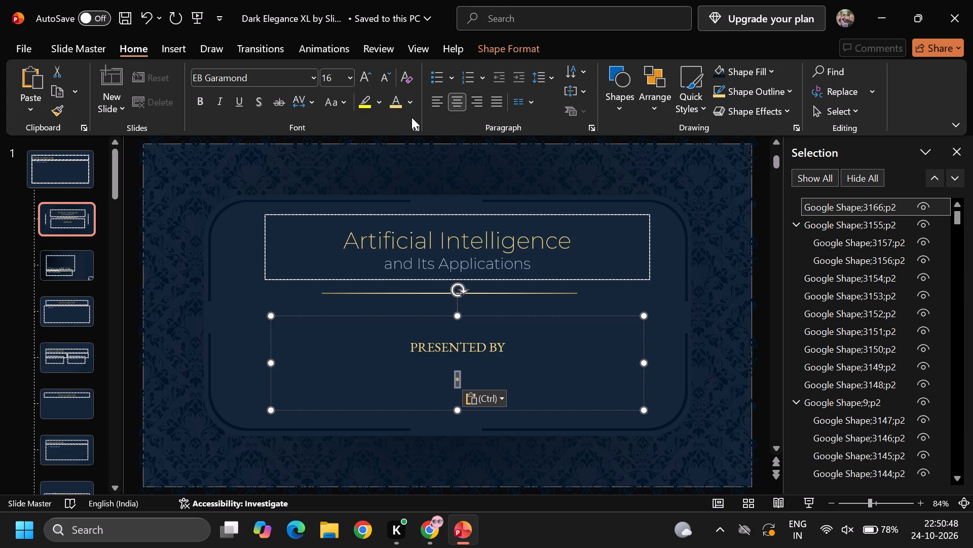
pyautogui.click(409, 106)
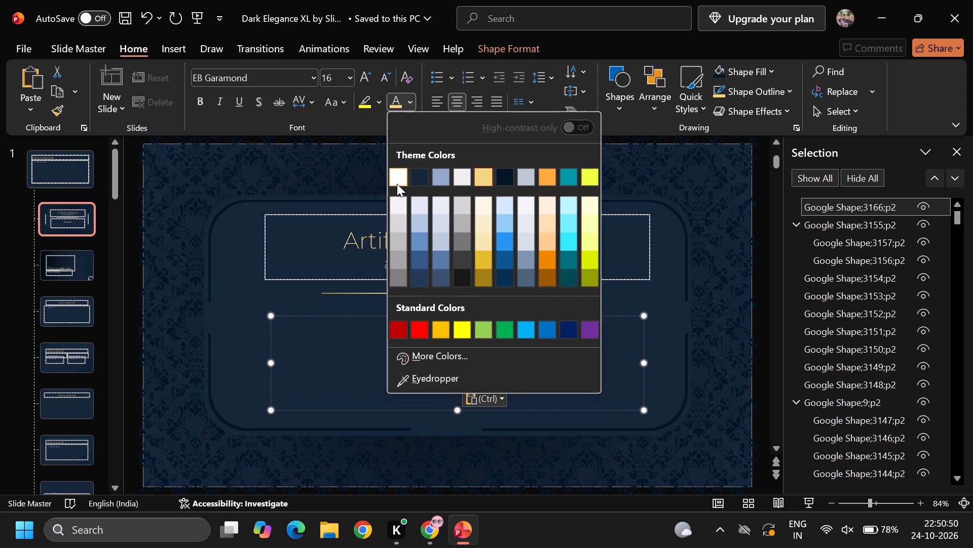
pyautogui.click(397, 183)
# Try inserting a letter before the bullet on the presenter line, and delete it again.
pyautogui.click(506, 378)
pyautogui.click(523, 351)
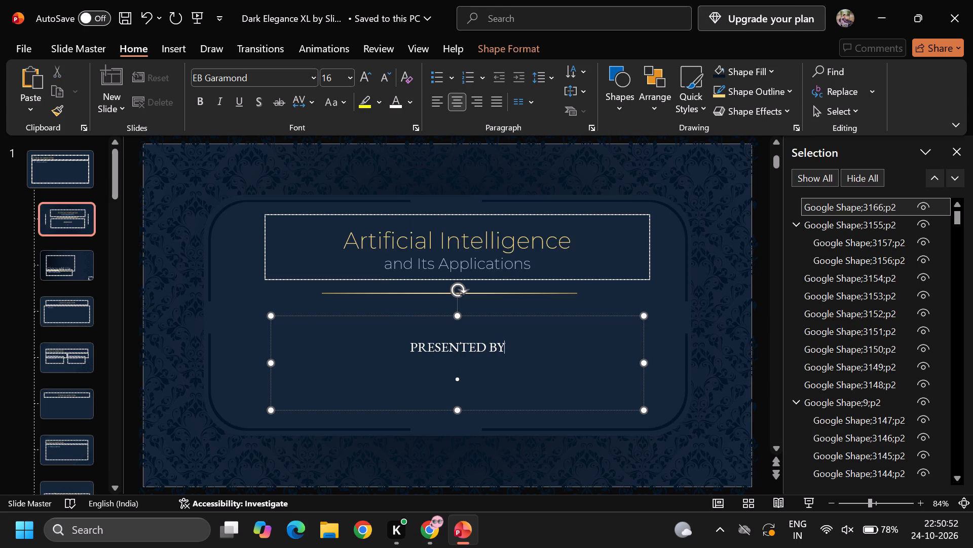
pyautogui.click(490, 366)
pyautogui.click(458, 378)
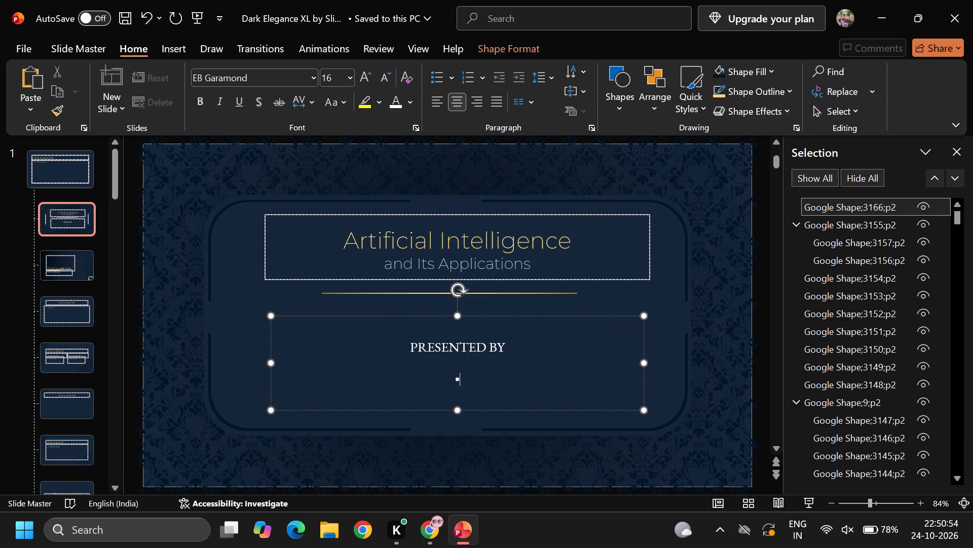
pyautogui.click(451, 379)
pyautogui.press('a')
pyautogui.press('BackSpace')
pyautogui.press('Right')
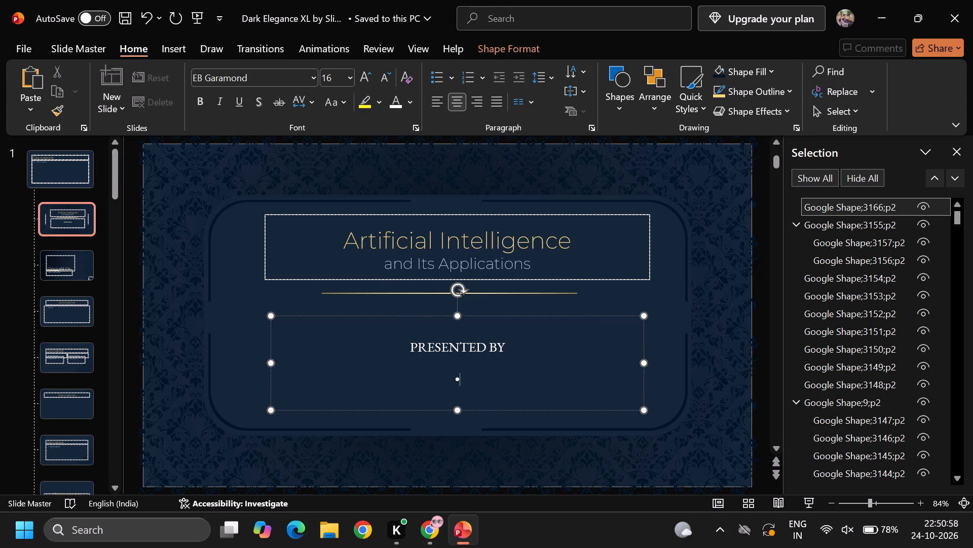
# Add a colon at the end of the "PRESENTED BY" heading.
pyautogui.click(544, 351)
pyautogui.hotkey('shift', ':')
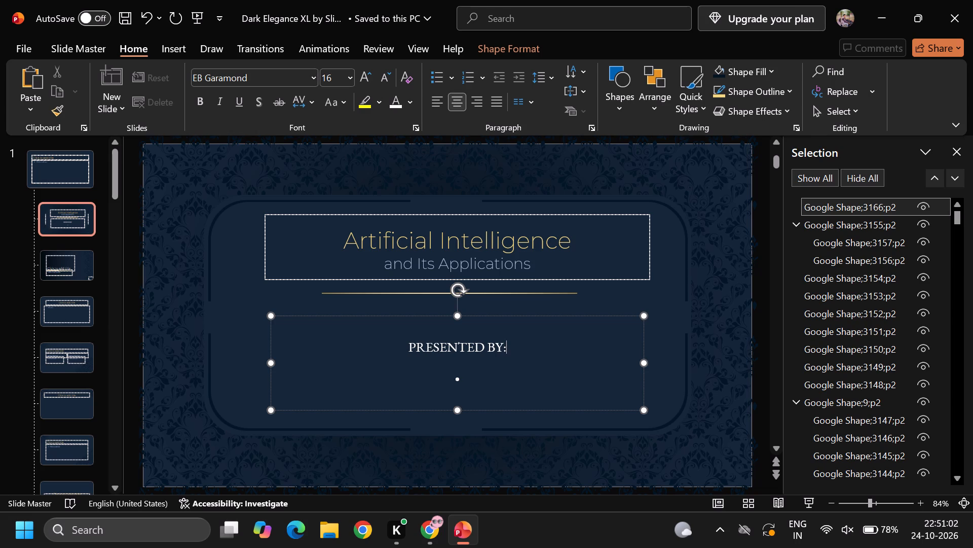
# Delete the bullet, the blank line and the colon back into the "PRESENTED BY" heading.
pyautogui.click(508, 384)
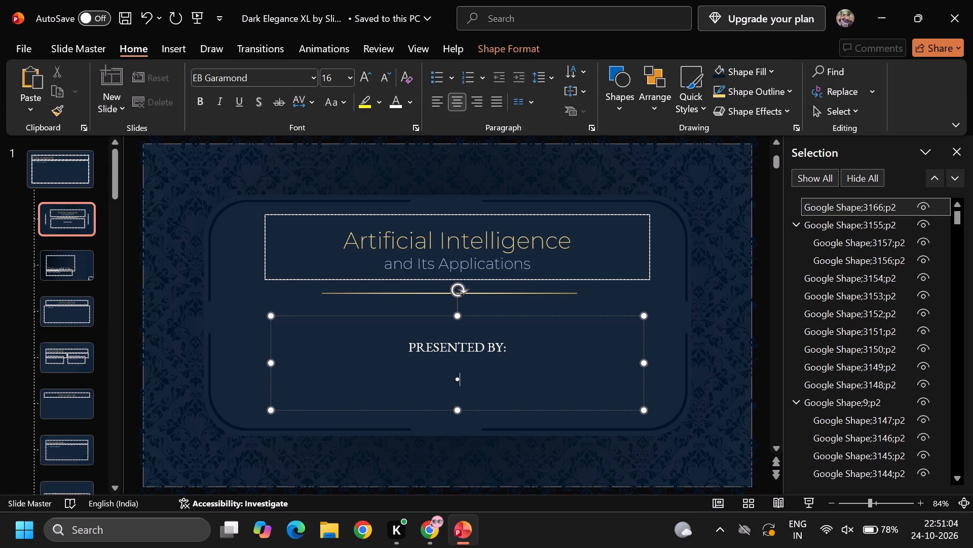
pyautogui.press('BackSpace')
pyautogui.press('BackSpace')
pyautogui.press('BackSpace')
pyautogui.press('BackSpace')
# Add a blank line below "PRESENTED BY" and start entering the first presenter's name on the new line.
pyautogui.press('Return')
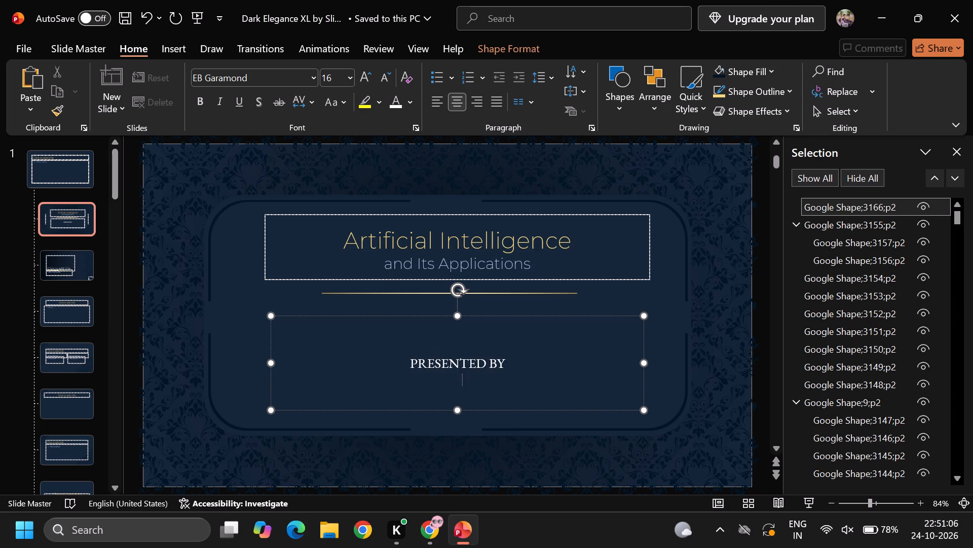
pyautogui.press('Return')
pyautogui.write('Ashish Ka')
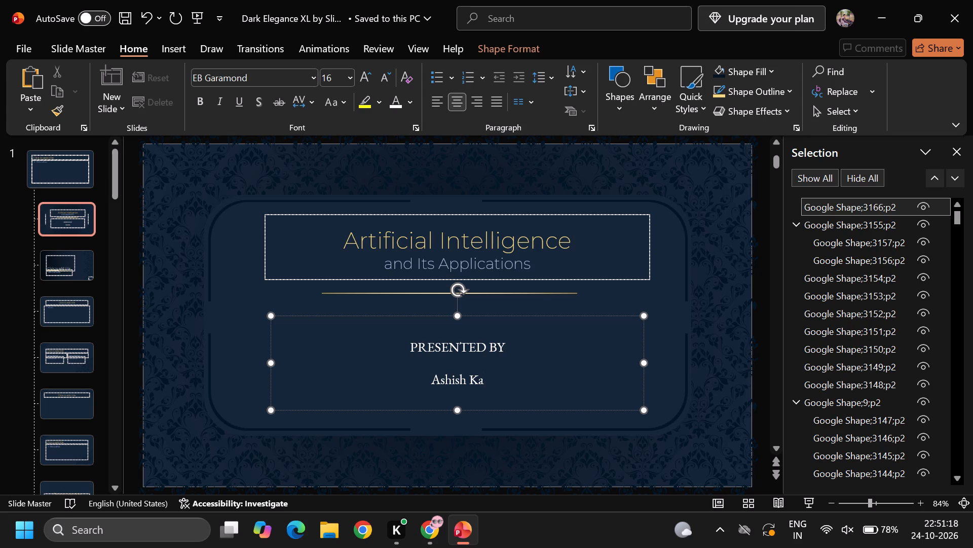
# Delete the leftover empty lines after the presenter's name.
pyautogui.click(625, 377)
pyautogui.press('Delete')
pyautogui.press('Delete')
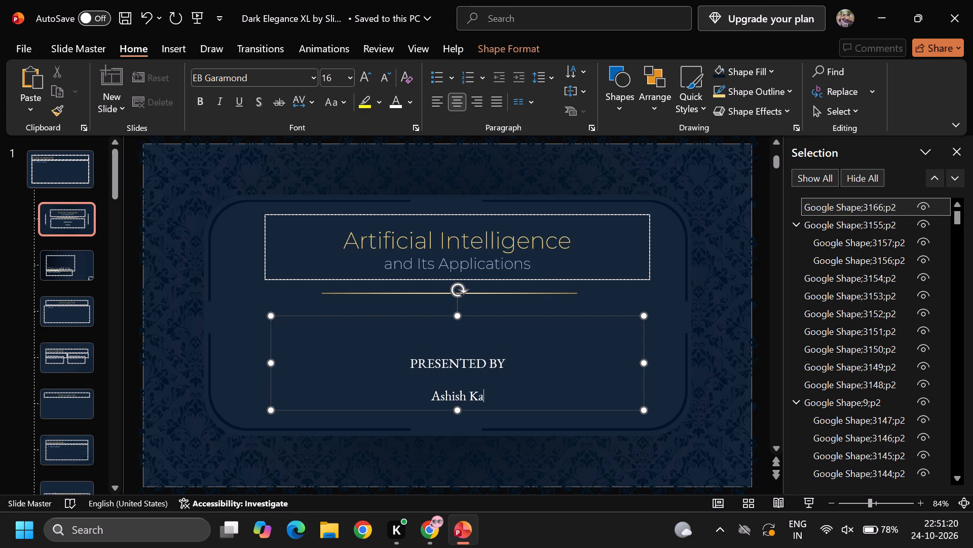
pyautogui.press('Delete')
pyautogui.press('Delete')
pyautogui.press('Delete')
pyautogui.press('Delete')
# Shrink the presenter text box inward from its upper-right corner so it fits closely around the heading and name.
pyautogui.click(640, 316)
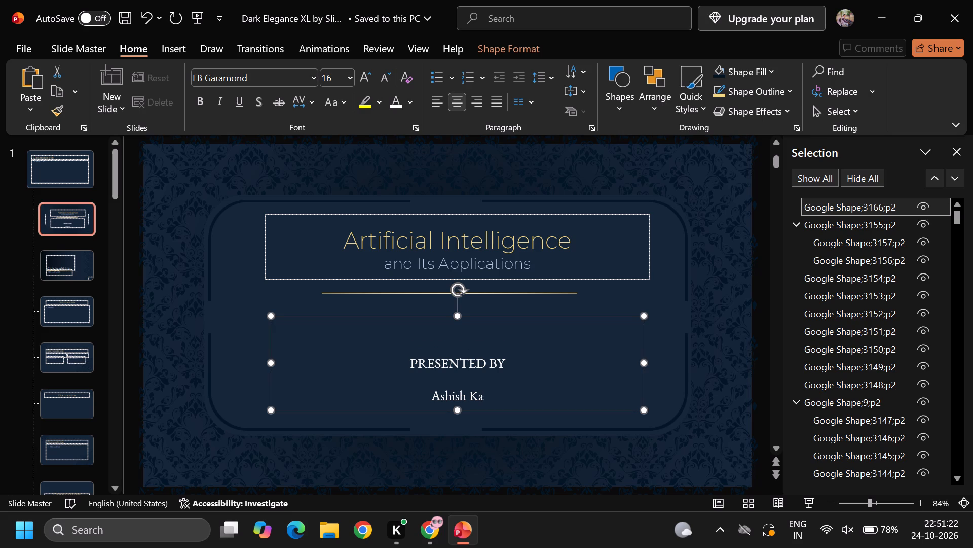
pyautogui.moveTo(642, 316); pyautogui.dragTo(596, 341)
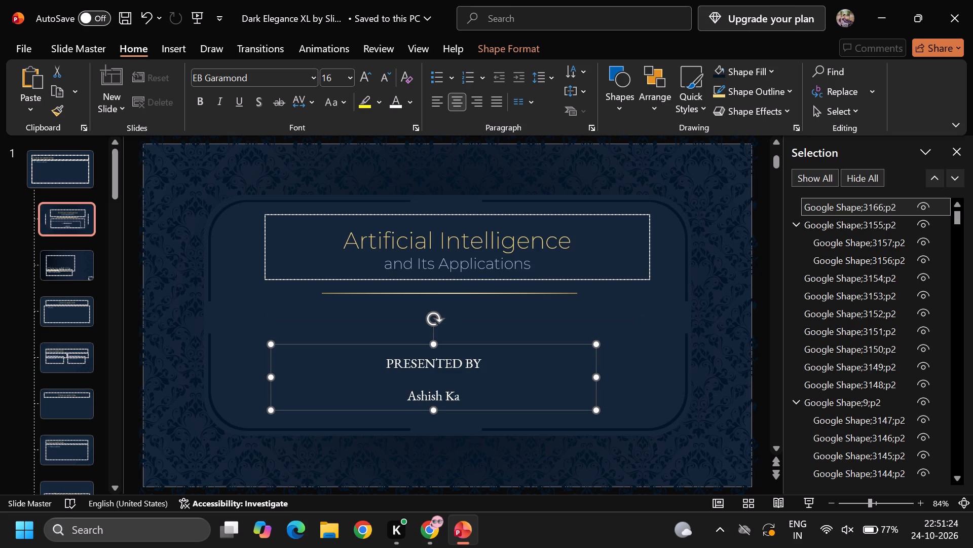
pyautogui.click(534, 378)
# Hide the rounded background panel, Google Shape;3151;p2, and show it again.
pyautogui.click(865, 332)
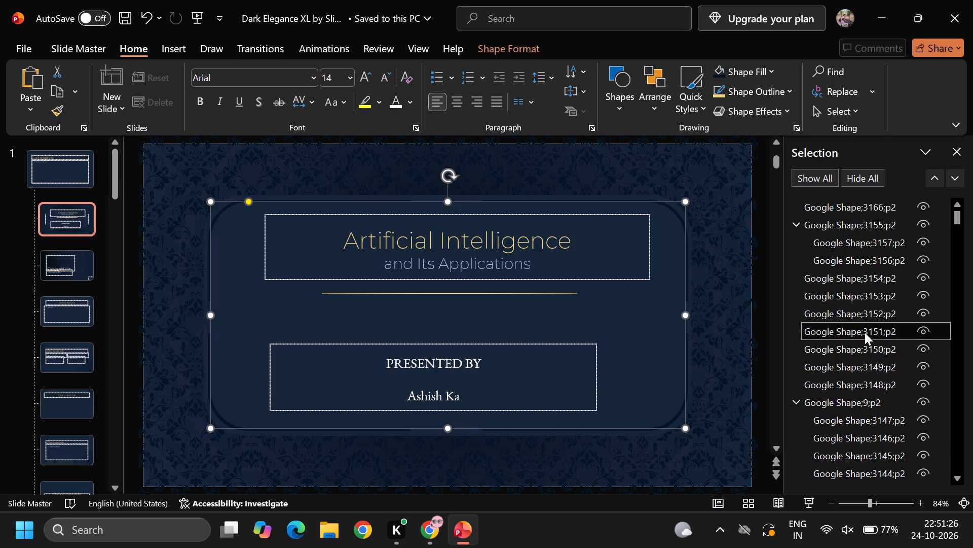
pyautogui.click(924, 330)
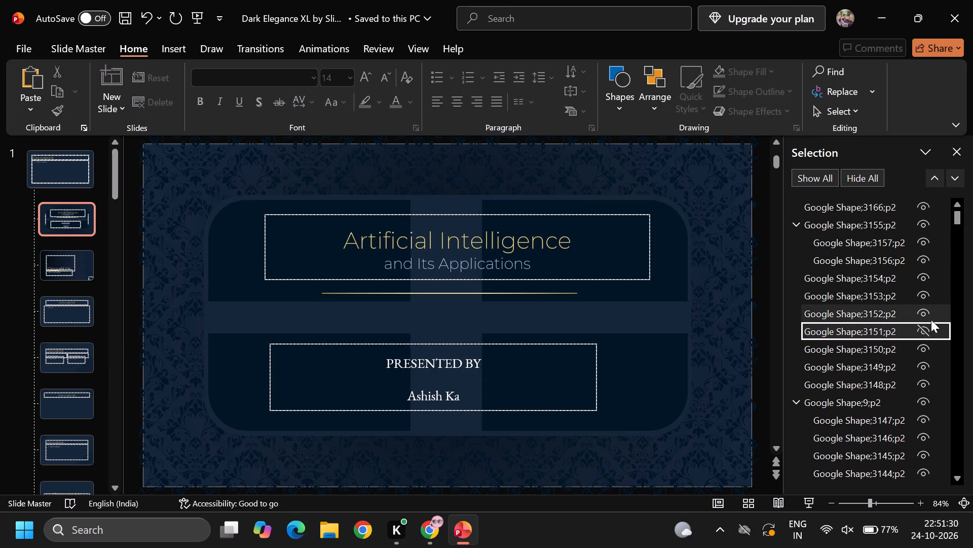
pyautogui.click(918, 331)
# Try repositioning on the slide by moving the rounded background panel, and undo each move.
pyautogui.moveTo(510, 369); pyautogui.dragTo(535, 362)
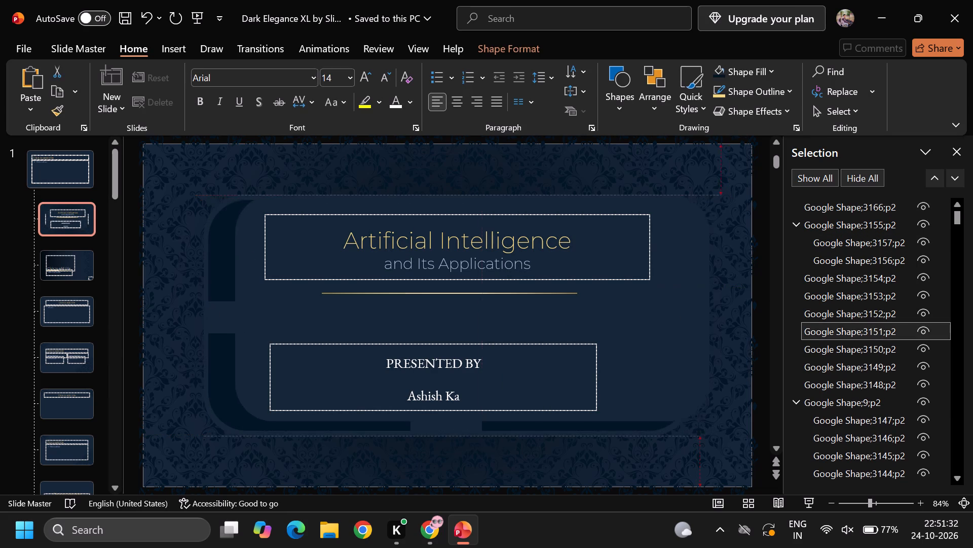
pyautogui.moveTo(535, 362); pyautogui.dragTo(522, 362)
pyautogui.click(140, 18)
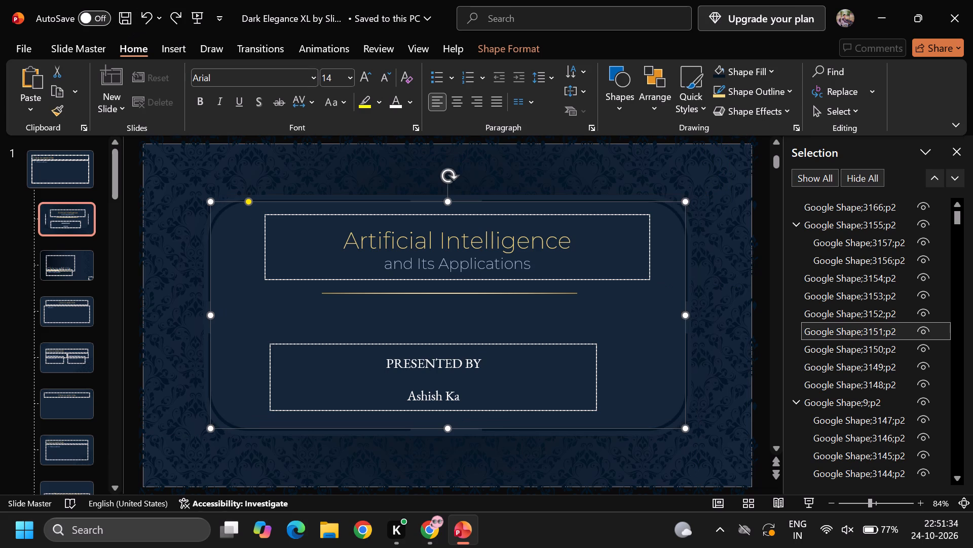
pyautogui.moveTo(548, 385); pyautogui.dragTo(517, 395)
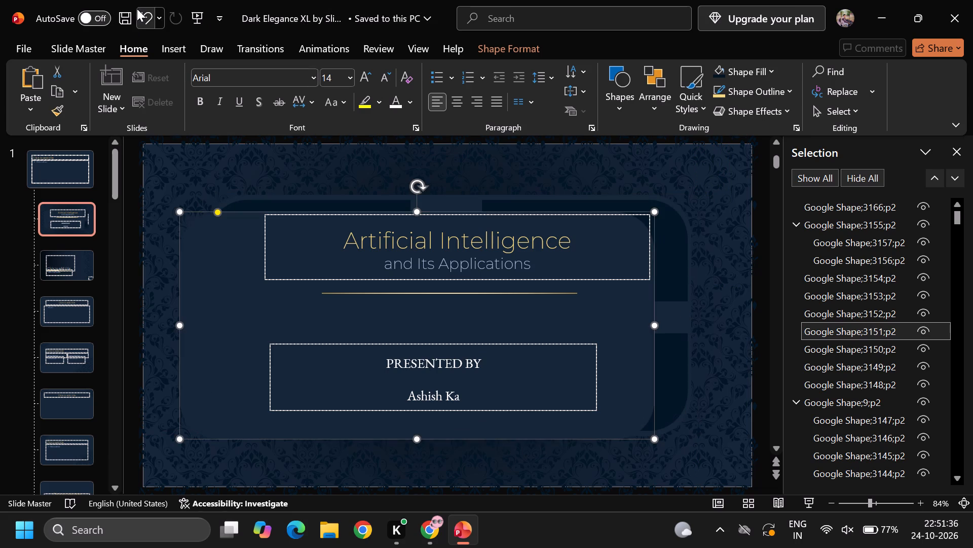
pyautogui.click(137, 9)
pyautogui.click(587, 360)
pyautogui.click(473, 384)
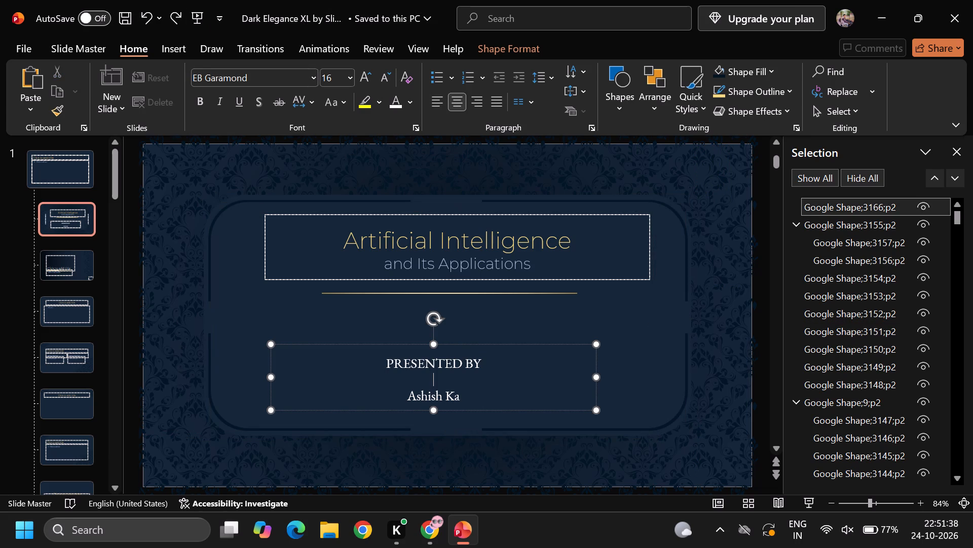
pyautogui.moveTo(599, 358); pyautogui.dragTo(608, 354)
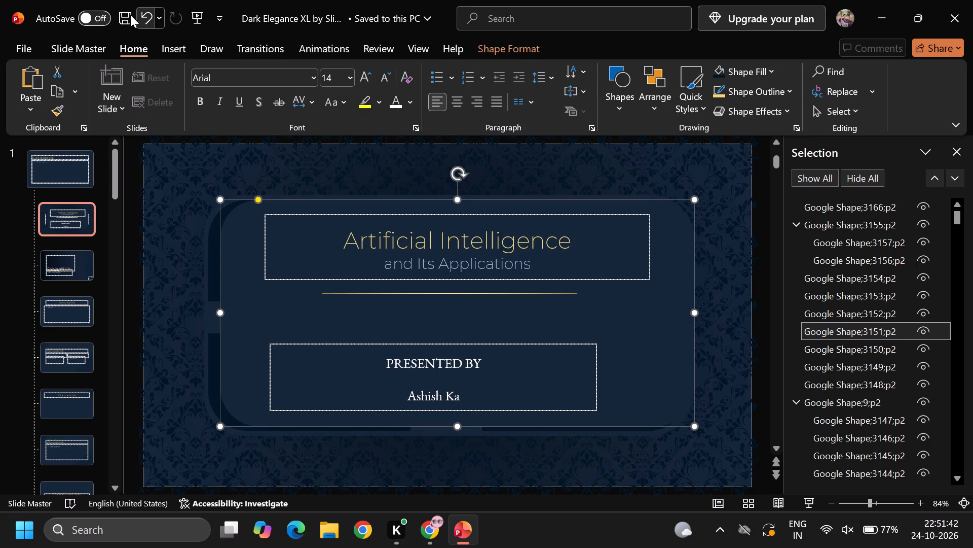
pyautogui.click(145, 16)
# Toggle the visibility of the presenter text box, Google Shape;3166;p2, and leave it hidden.
pyautogui.click(851, 208)
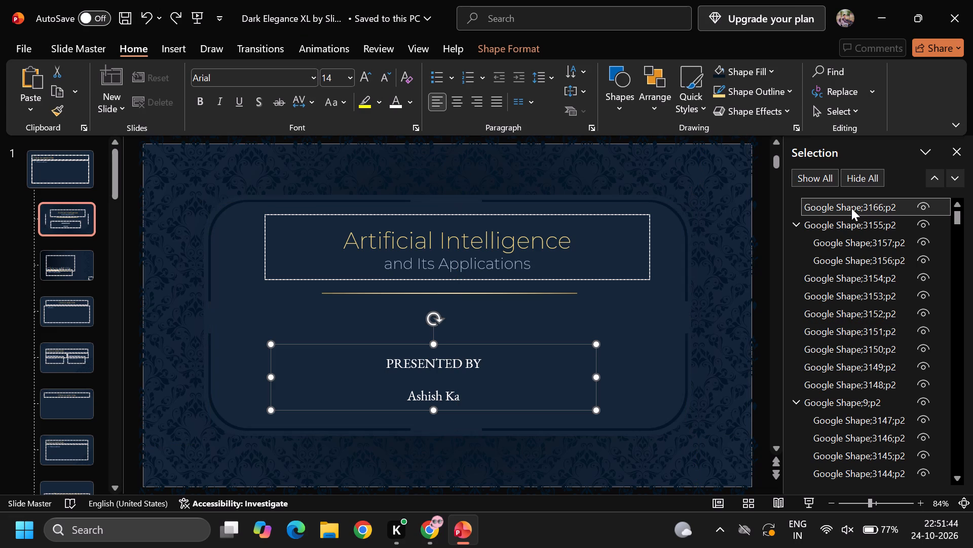
pyautogui.click(929, 205)
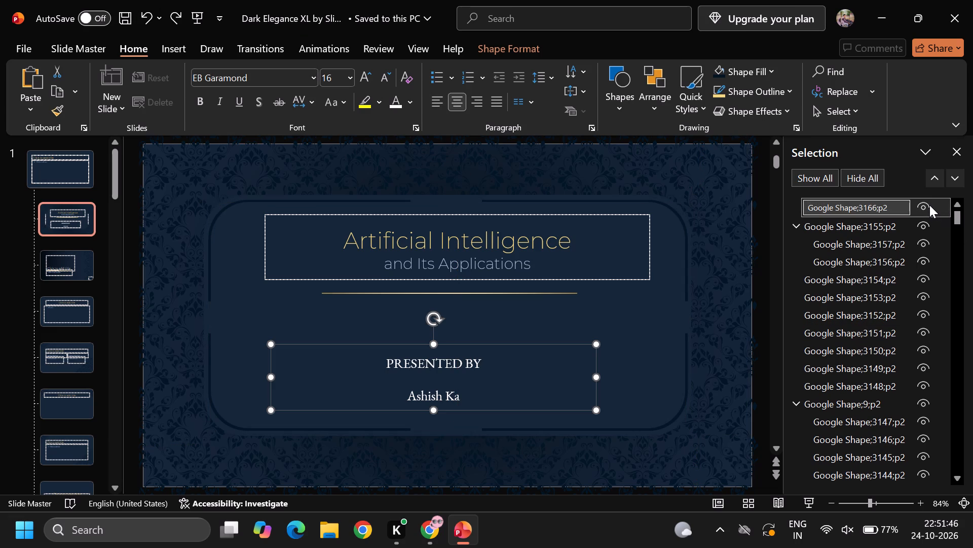
pyautogui.click(924, 205)
pyautogui.click(924, 205)
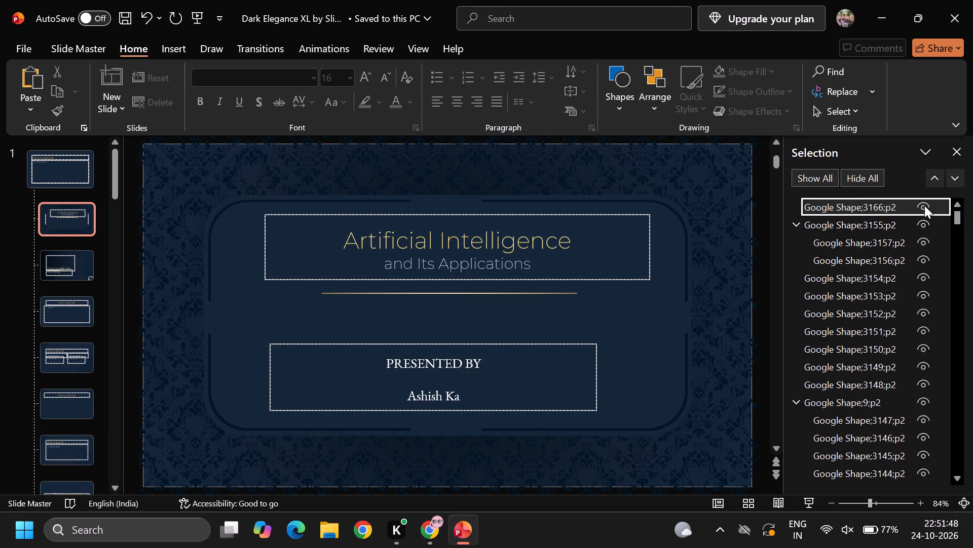
pyautogui.click(924, 205)
pyautogui.scroll(1, 909, 225)
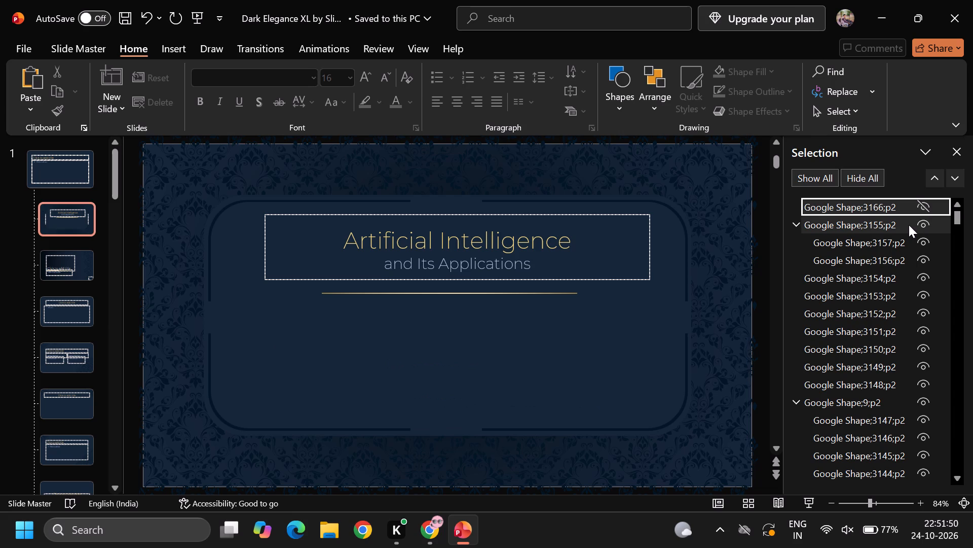
pyautogui.scroll(1, 909, 225)
pyautogui.rightClick(870, 204)
pyautogui.click(870, 204)
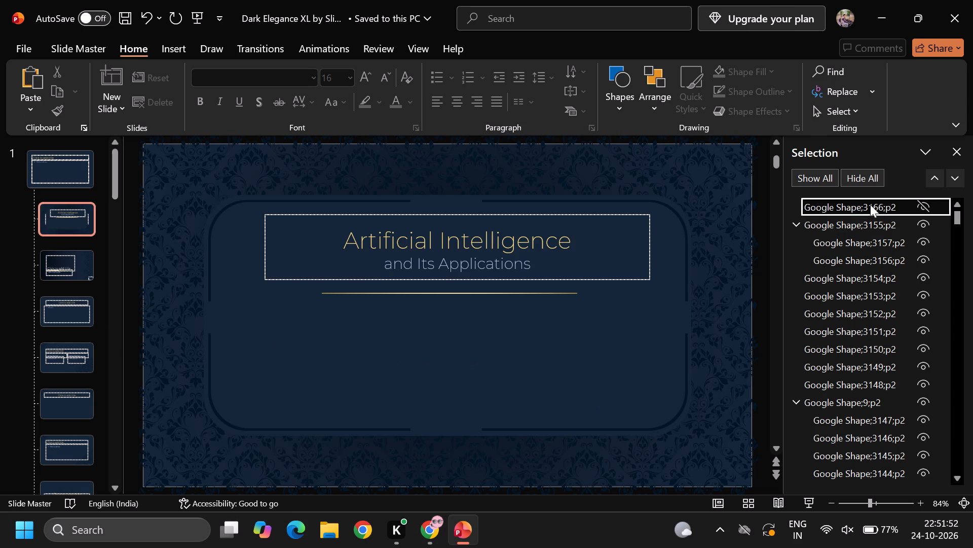
pyautogui.click(917, 208)
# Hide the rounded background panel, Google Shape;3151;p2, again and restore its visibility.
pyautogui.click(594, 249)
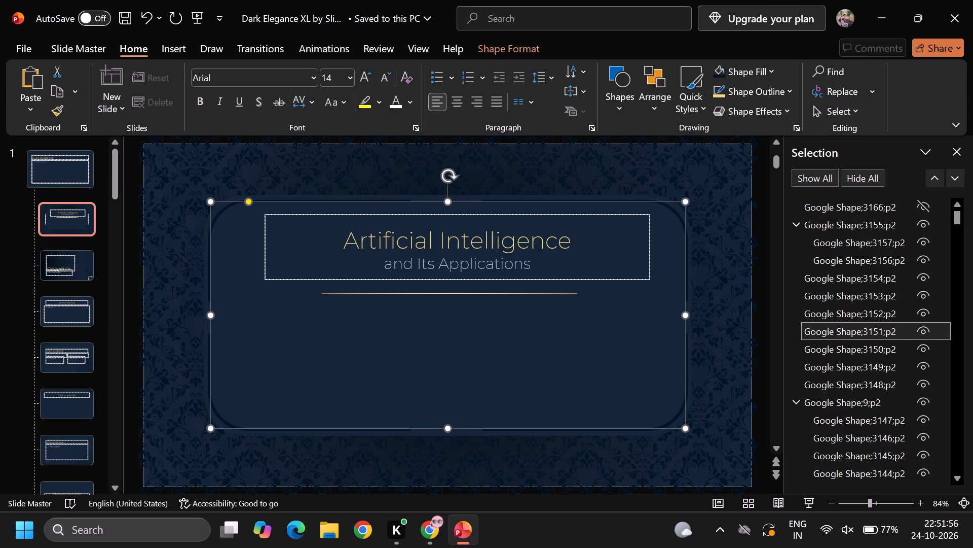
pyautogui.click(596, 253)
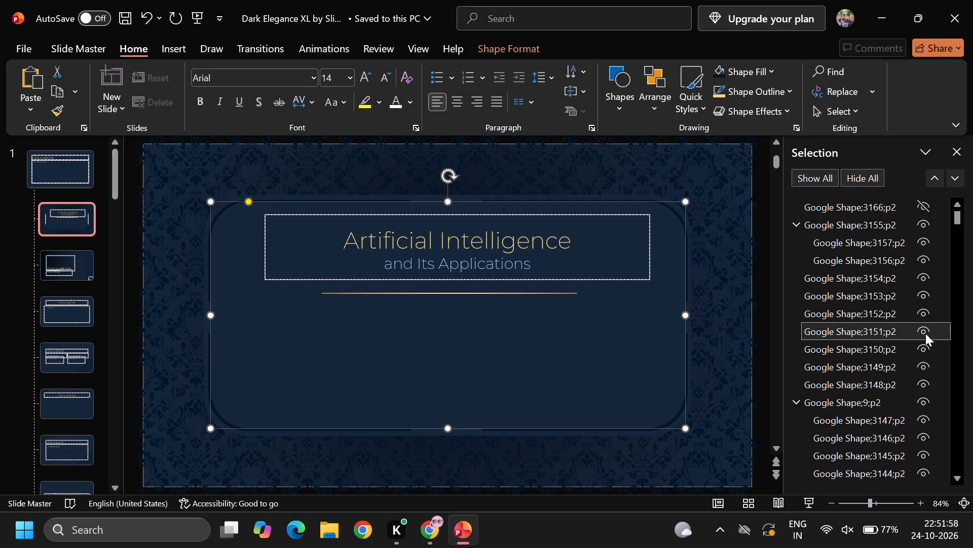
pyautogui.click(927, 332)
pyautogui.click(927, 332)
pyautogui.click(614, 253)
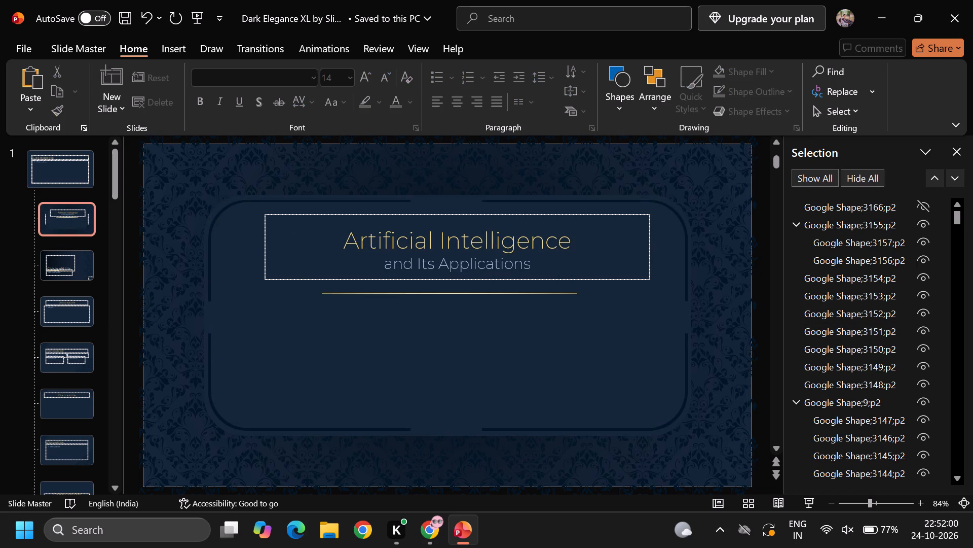
# Hide the "Artificial Intelligence" title text box, Google Shape;3154;p2.
pyautogui.click(521, 245)
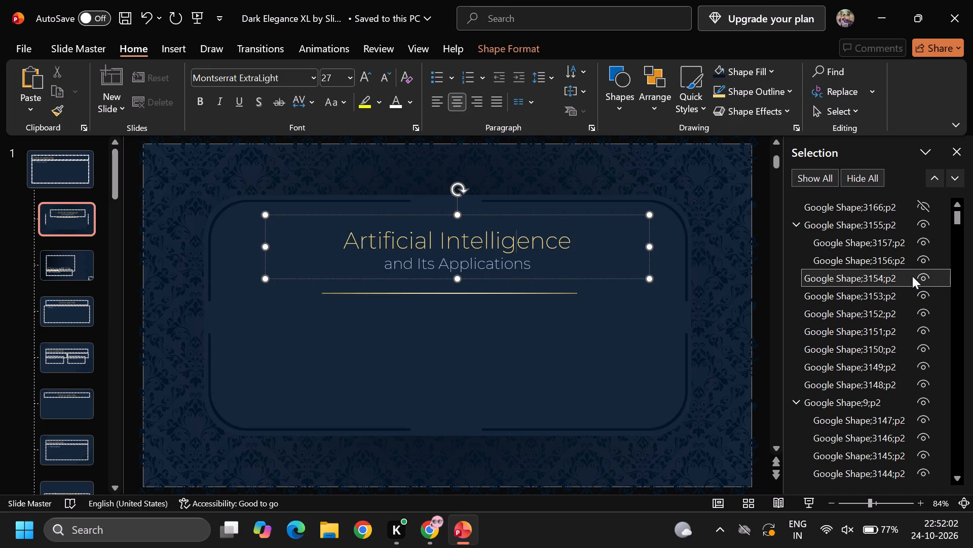
pyautogui.click(918, 276)
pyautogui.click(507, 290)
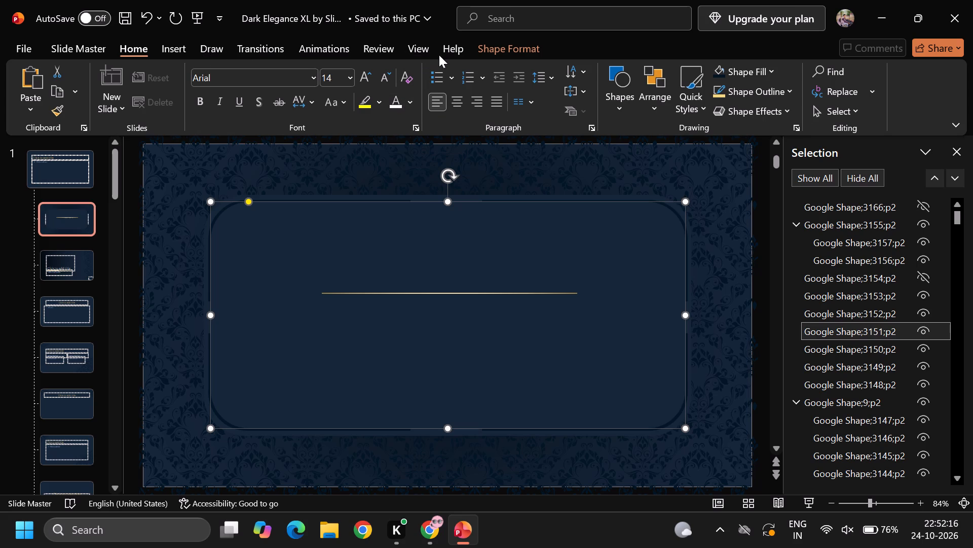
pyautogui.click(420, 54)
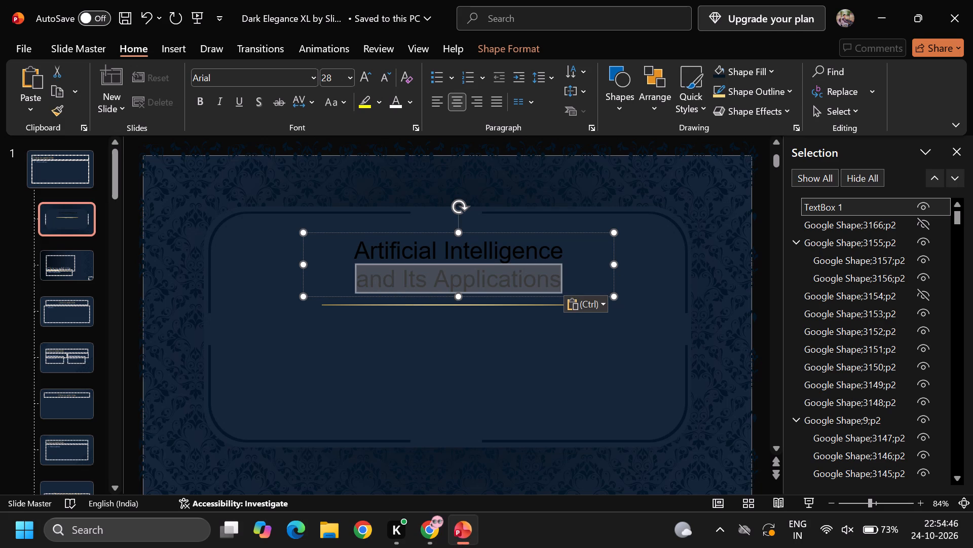
pyautogui.click(348, 72)
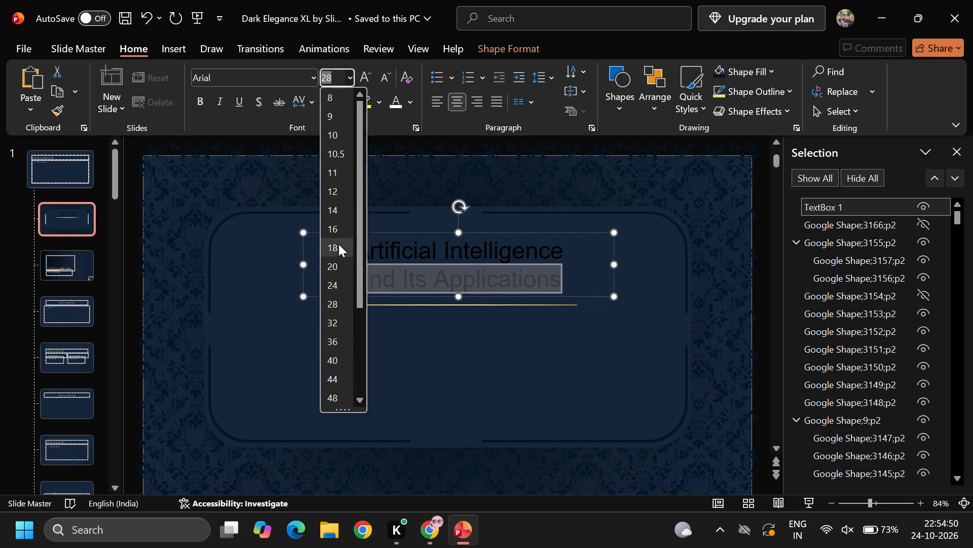
pyautogui.click(339, 288)
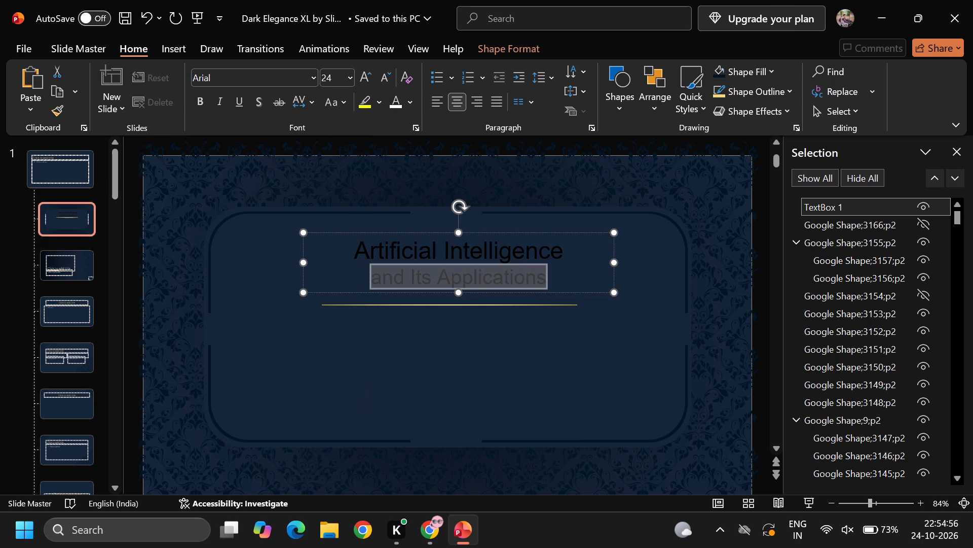
# Colour the "Artificial Intelligence" line with the light gold theme colour.
pyautogui.click(571, 246)
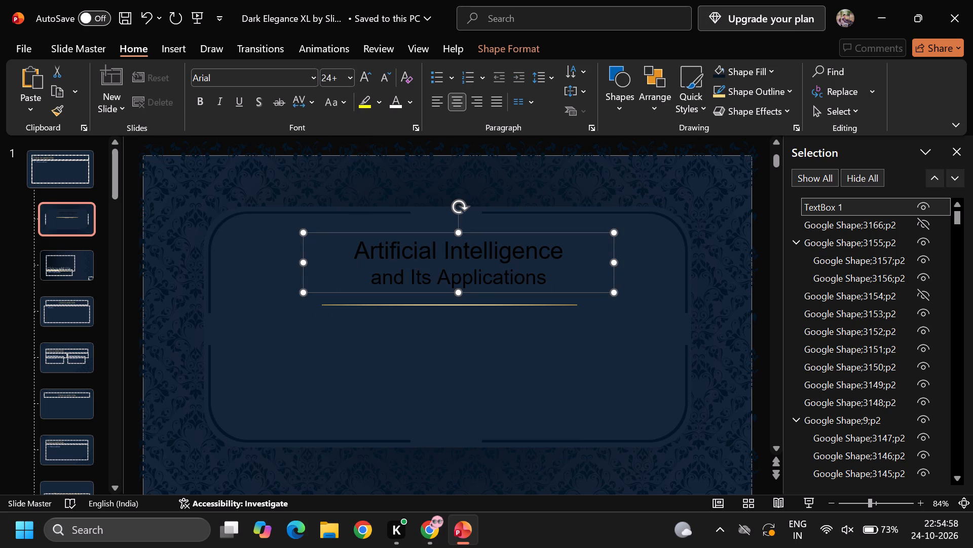
pyautogui.click(566, 253)
pyautogui.click(561, 253)
pyautogui.hotkey('ctrl', 'shift', 'Left')
pyautogui.hotkey('ctrl', 'shift', 'Left')
pyautogui.hotkey('ctrl', 'shift', 'Left')
pyautogui.hotkey('ctrl', 'shift', 'Left')
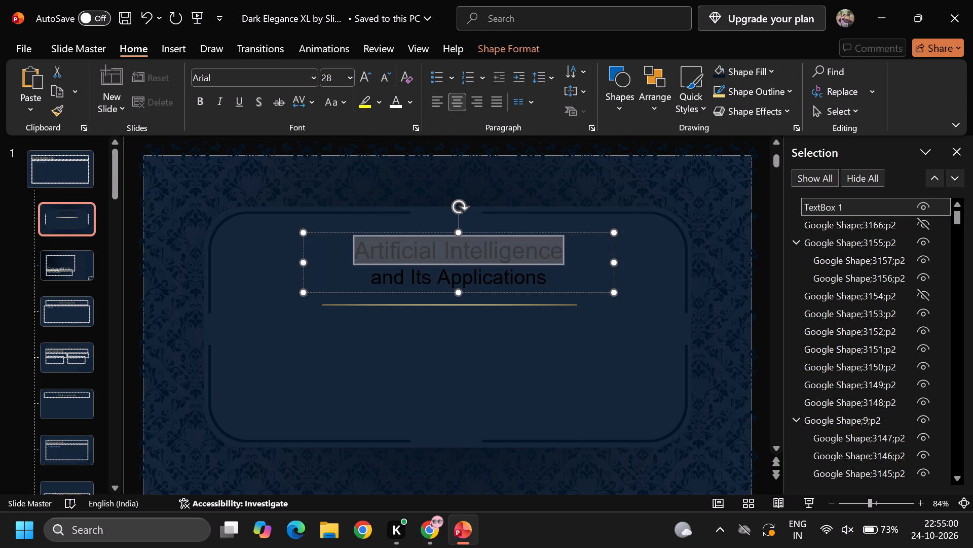
pyautogui.click(408, 96)
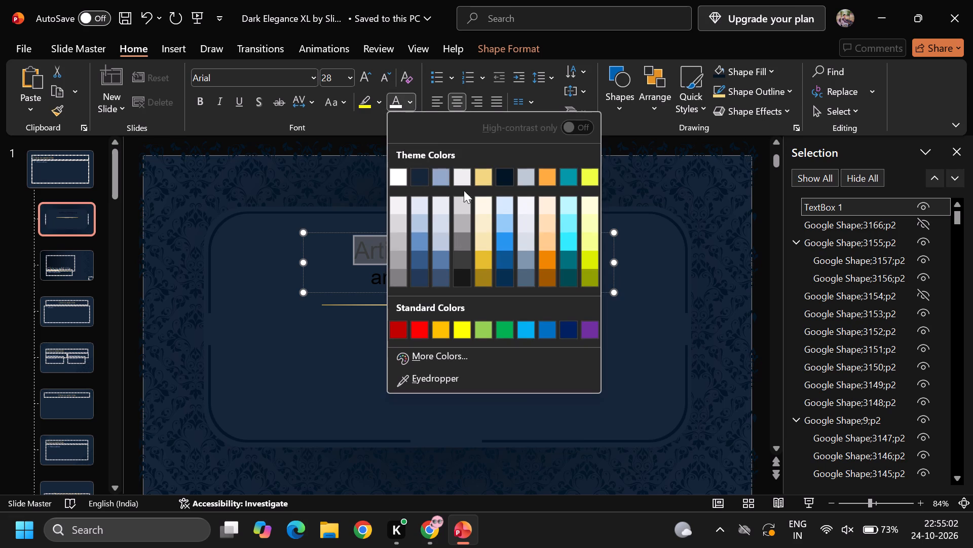
pyautogui.click(483, 174)
# Colour the "and Its Applications" line with a light blue theme tint.
pyautogui.click(556, 277)
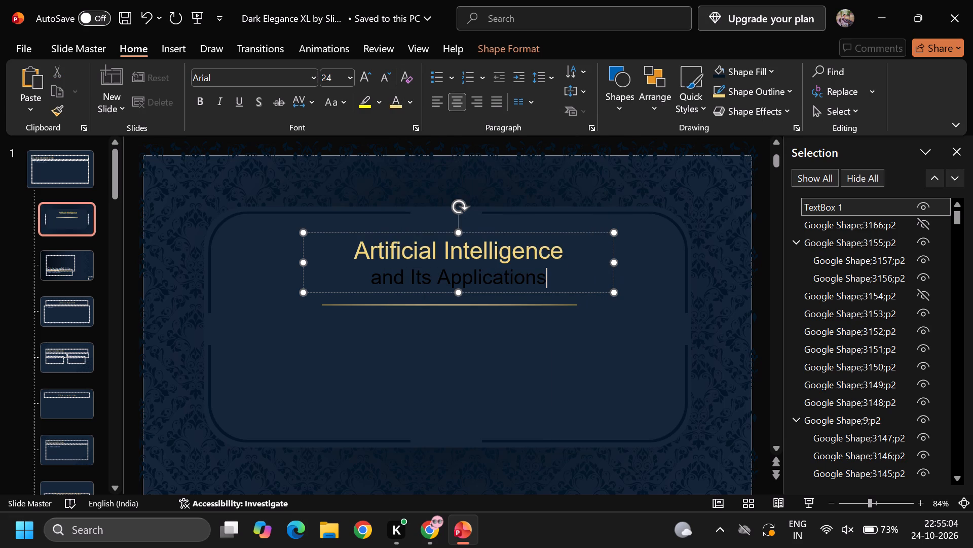
pyautogui.hotkey('ctrl', 'shift', 'Left')
pyautogui.hotkey('ctrl', 'shift', 'Left')
pyautogui.hotkey('ctrl', 'shift', 'Left')
pyautogui.click(413, 100)
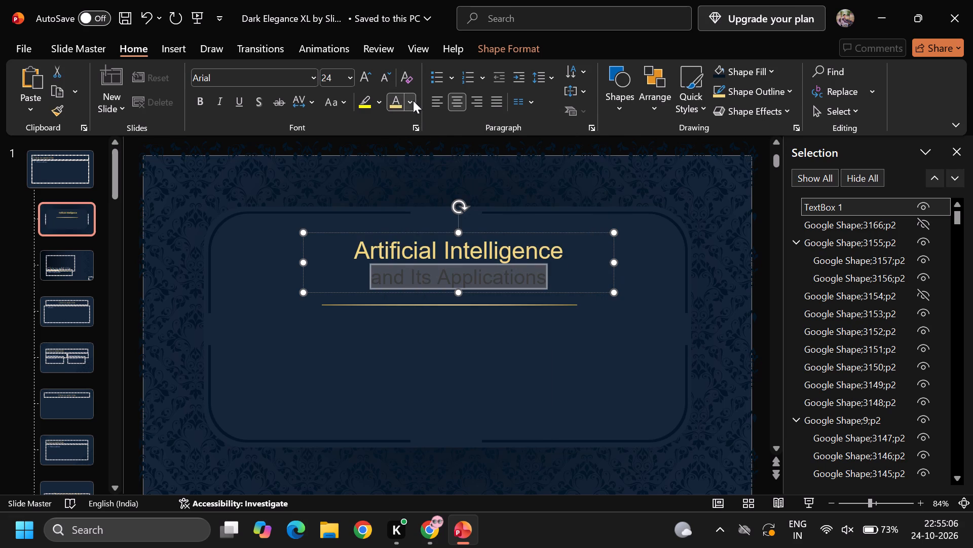
pyautogui.click(414, 227)
pyautogui.click(543, 348)
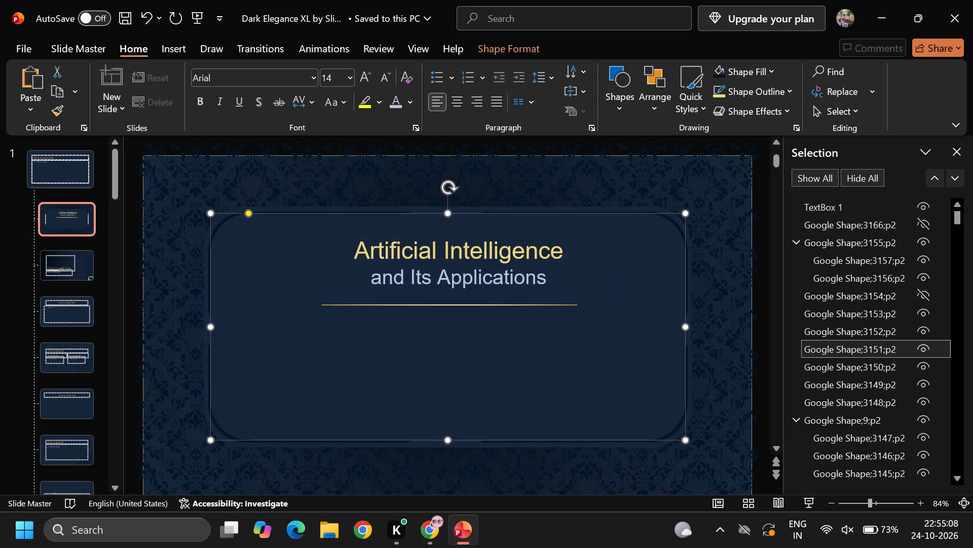
# Nudge the gold divider line, Google Shape;3155;p2, slightly to the right beneath the title text.
pyautogui.click(520, 304)
pyautogui.click(533, 304)
pyautogui.click(873, 235)
pyautogui.press('Right')
pyautogui.press('Right')
pyautogui.press('Right')
pyautogui.press('Right')
pyautogui.press('Right')
pyautogui.press('Right')
pyautogui.press('Right')
pyautogui.press('Right')
pyautogui.press('Right')
pyautogui.press('Right')
pyautogui.press('Right')
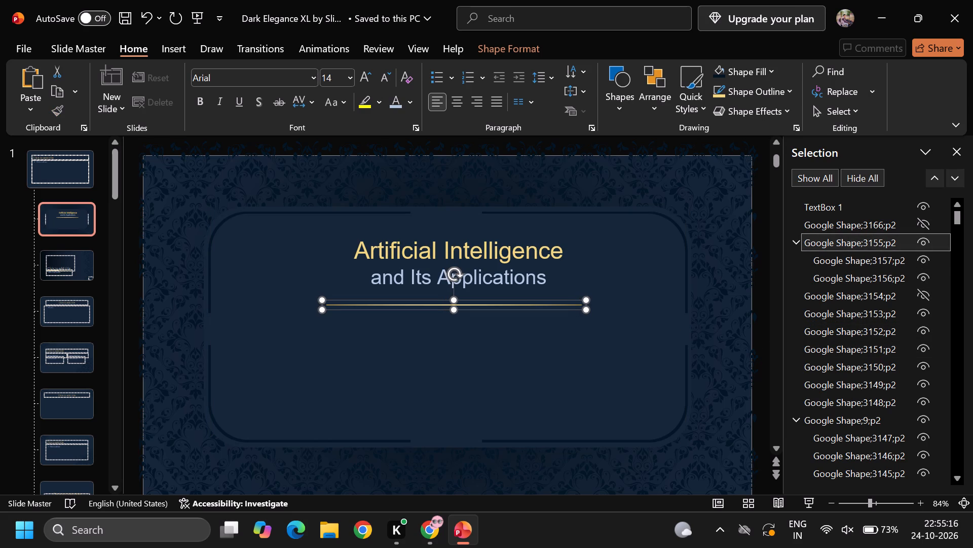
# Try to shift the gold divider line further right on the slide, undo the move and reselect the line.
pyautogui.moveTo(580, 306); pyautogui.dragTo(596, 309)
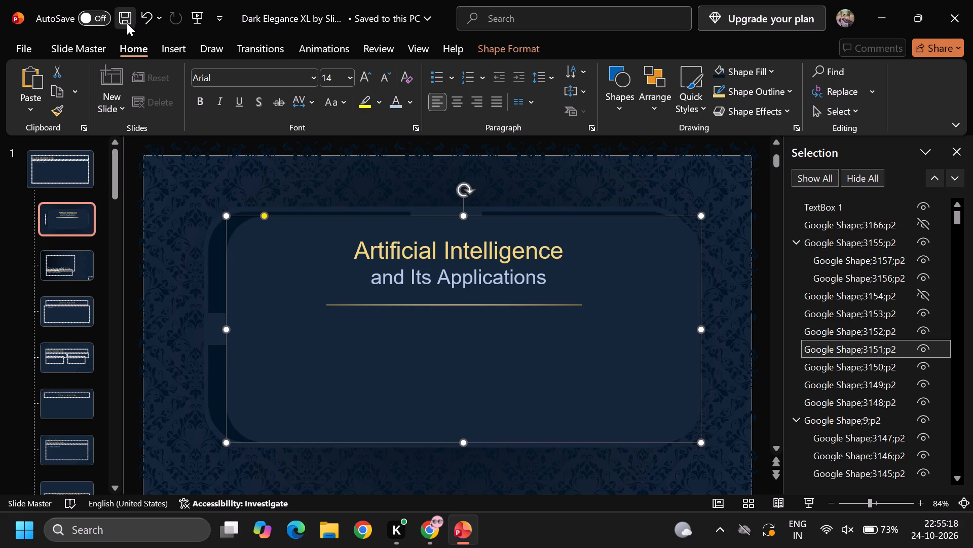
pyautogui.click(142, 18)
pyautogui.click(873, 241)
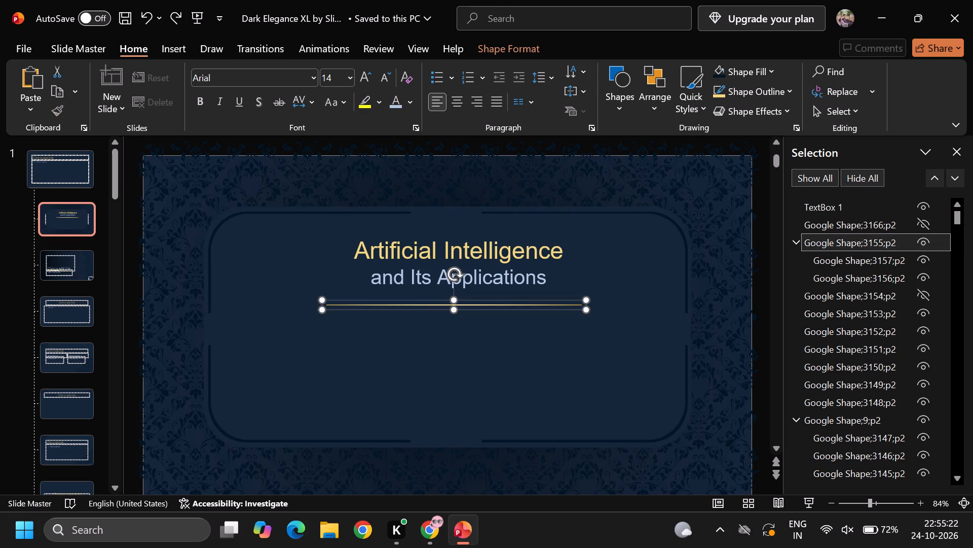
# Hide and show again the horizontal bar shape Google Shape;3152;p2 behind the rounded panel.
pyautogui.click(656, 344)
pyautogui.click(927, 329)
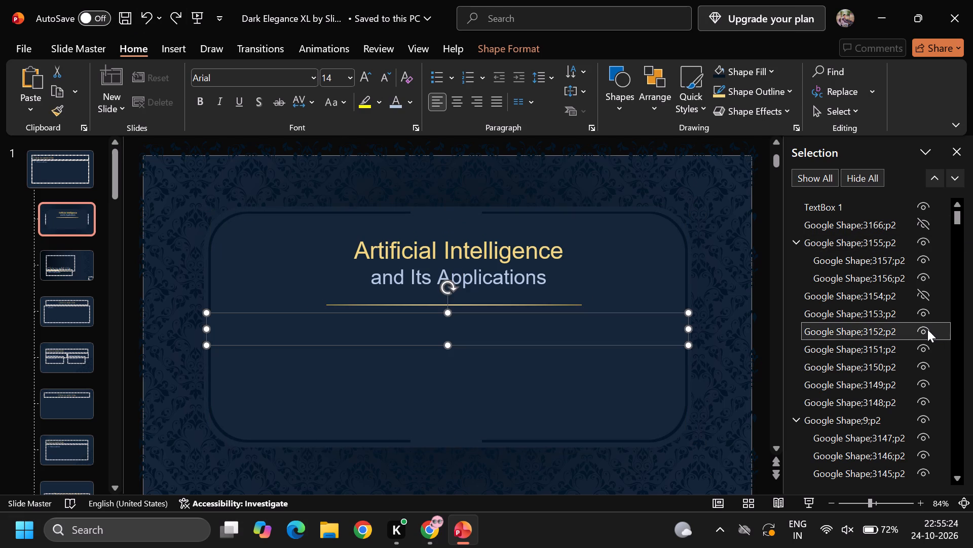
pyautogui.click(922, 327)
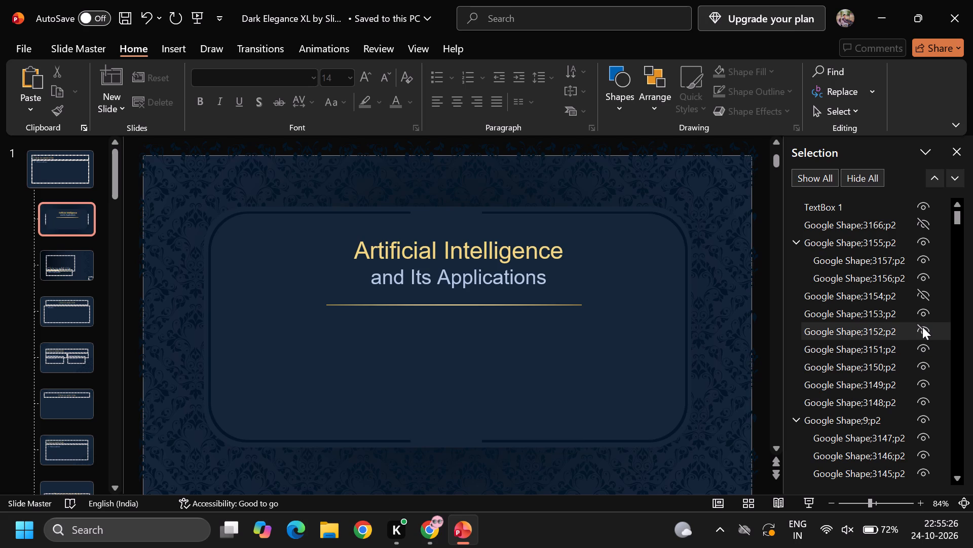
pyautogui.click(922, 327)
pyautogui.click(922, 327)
# Hide the rounded panel Google Shape;3151;p2 and the horizontal bar Google Shape;3152;p2.
pyautogui.click(627, 429)
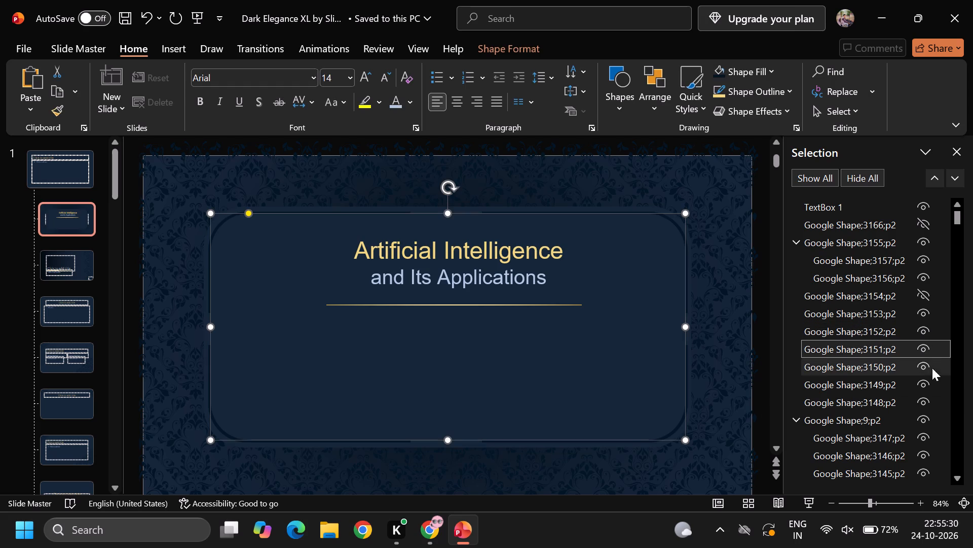
pyautogui.click(924, 342)
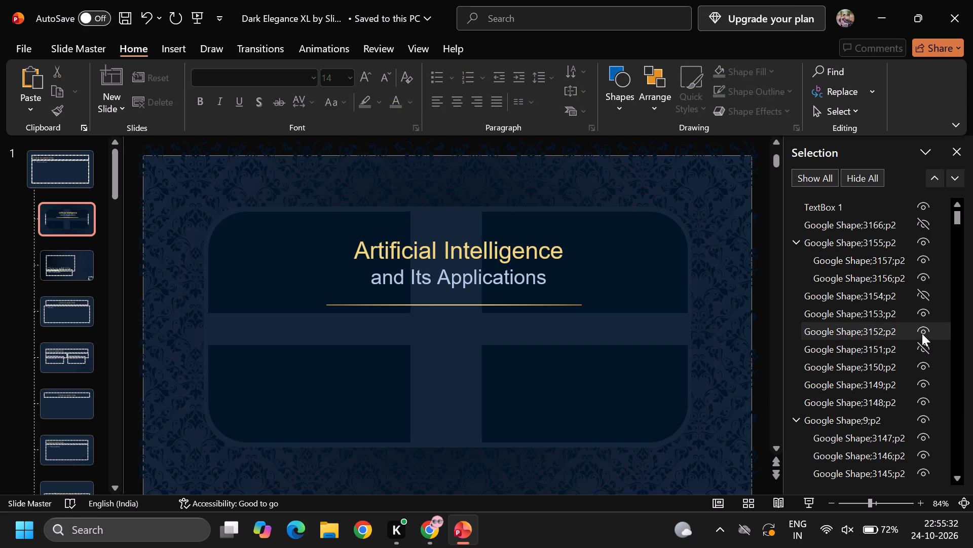
pyautogui.click(922, 333)
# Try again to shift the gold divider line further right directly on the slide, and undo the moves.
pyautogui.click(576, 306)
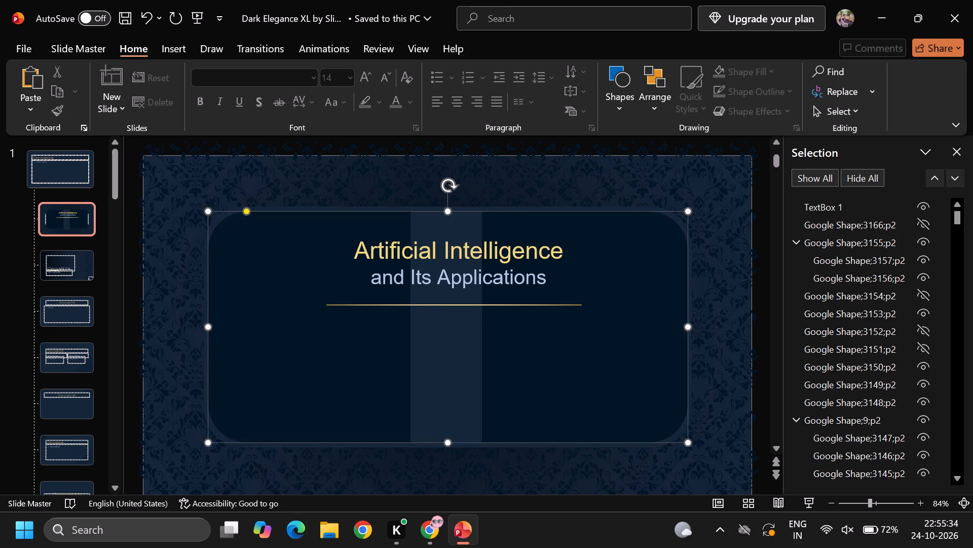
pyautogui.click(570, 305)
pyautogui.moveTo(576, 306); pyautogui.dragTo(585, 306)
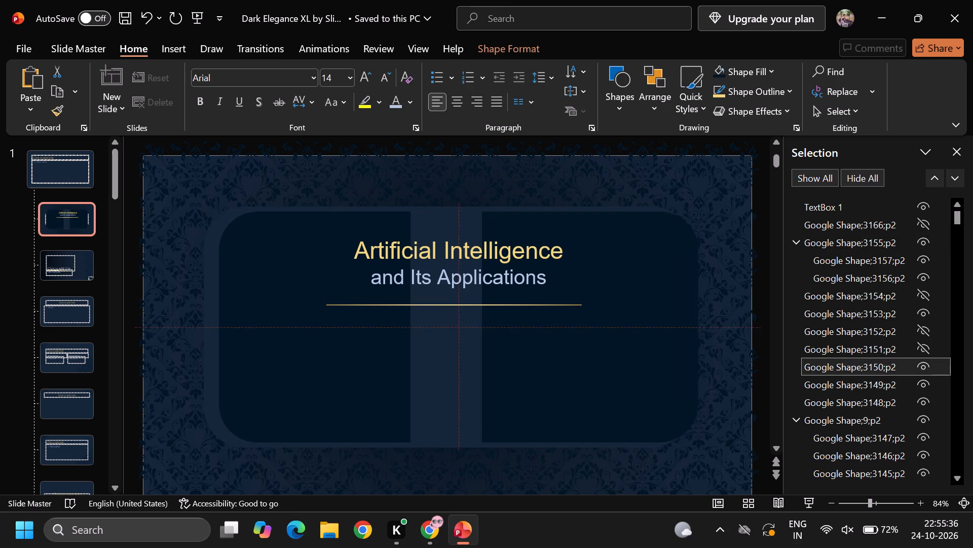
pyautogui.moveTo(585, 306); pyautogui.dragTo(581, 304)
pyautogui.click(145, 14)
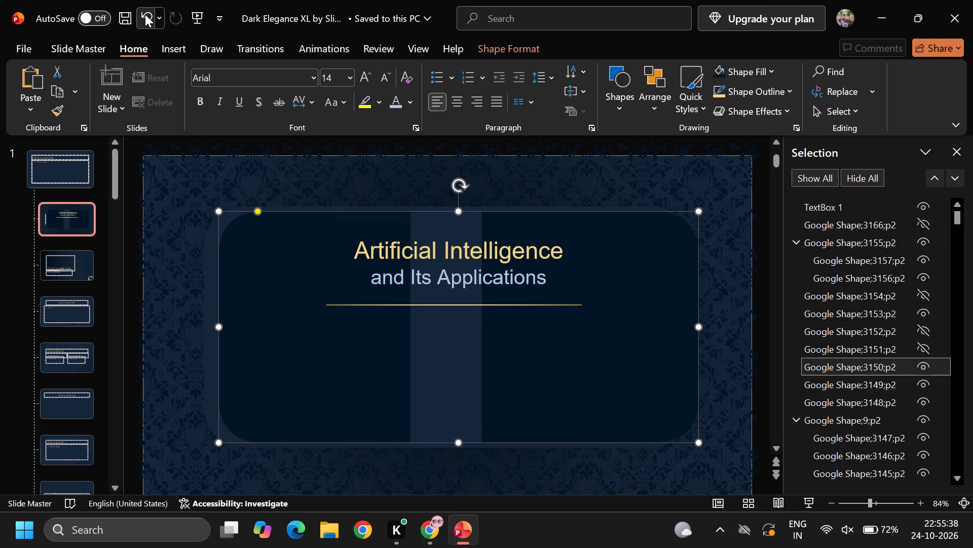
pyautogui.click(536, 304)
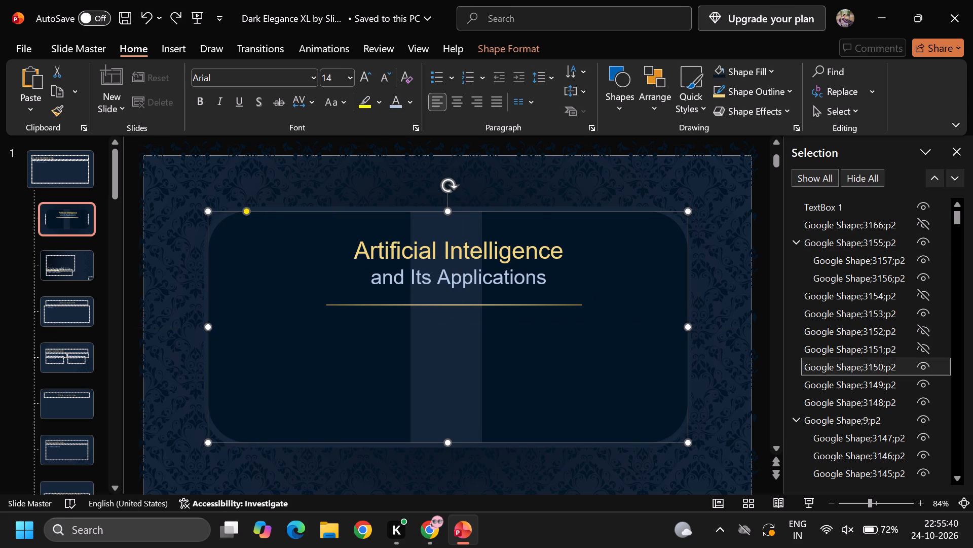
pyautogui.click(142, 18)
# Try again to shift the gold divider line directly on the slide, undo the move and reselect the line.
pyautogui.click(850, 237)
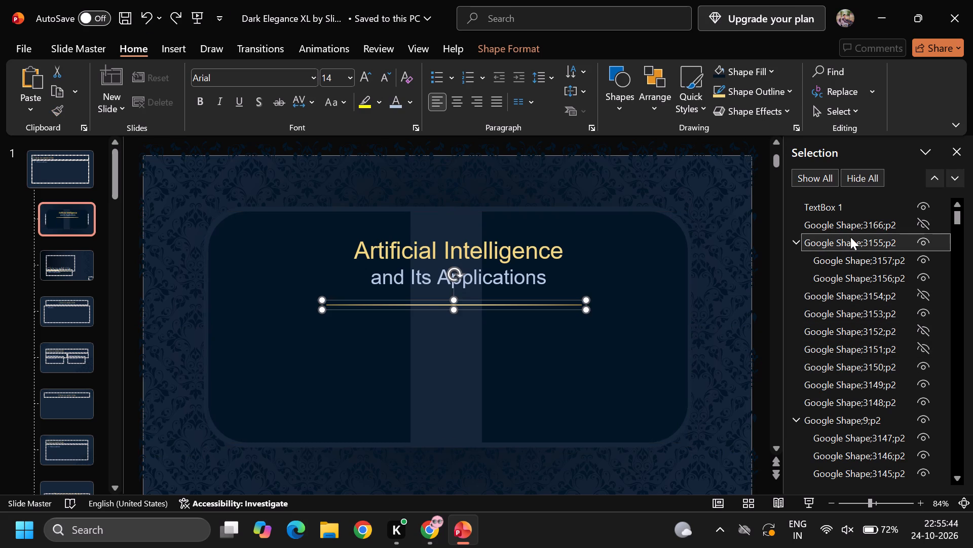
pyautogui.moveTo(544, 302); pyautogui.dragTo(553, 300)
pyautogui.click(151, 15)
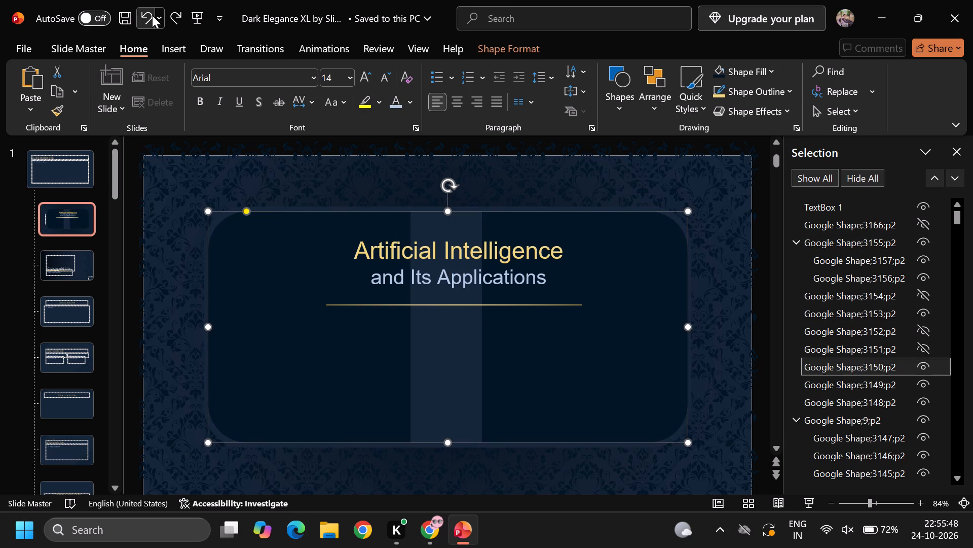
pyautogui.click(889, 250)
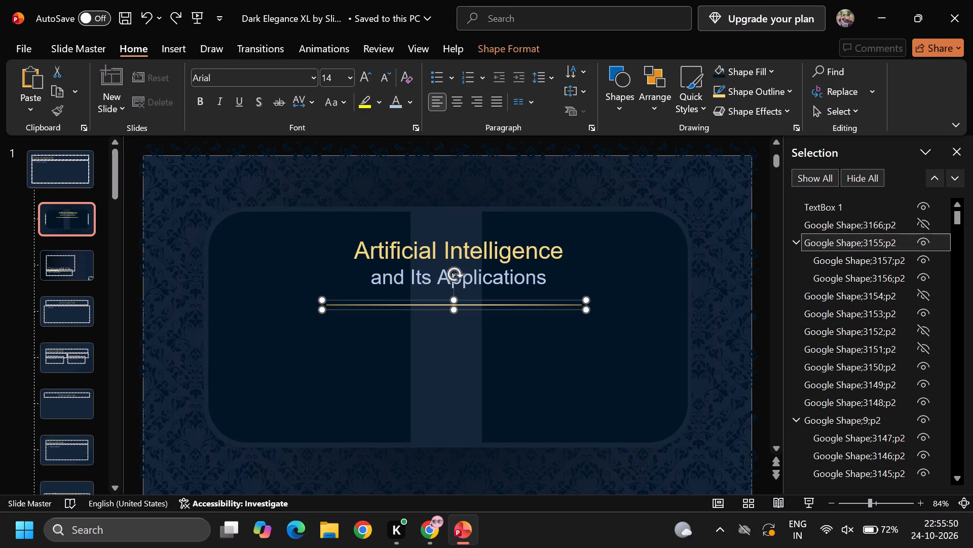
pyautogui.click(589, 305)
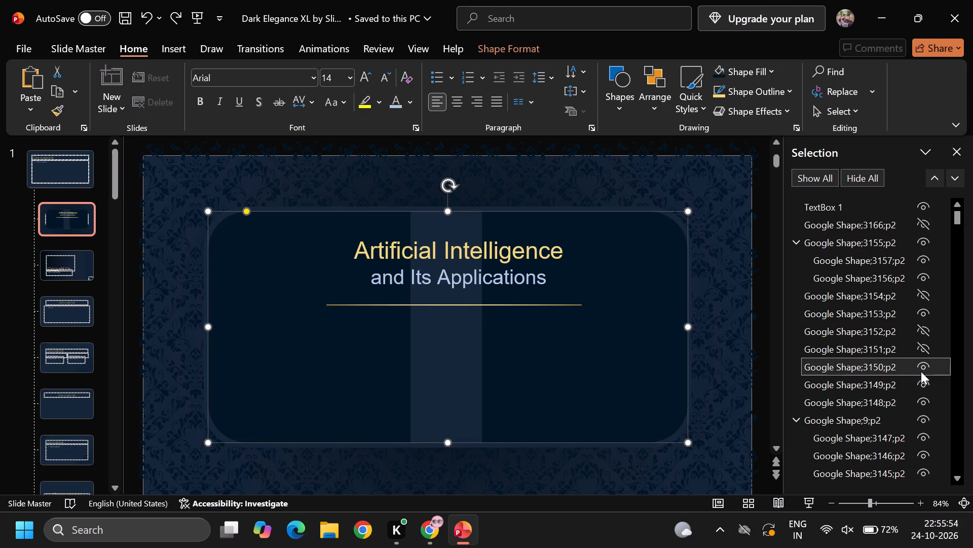
# Hide the rounded panel Google Shape;3150;p2 and move the gold divider line to the slide's horizontal centre, closer beneath "and Its Applications".
pyautogui.click(921, 366)
pyautogui.click(570, 304)
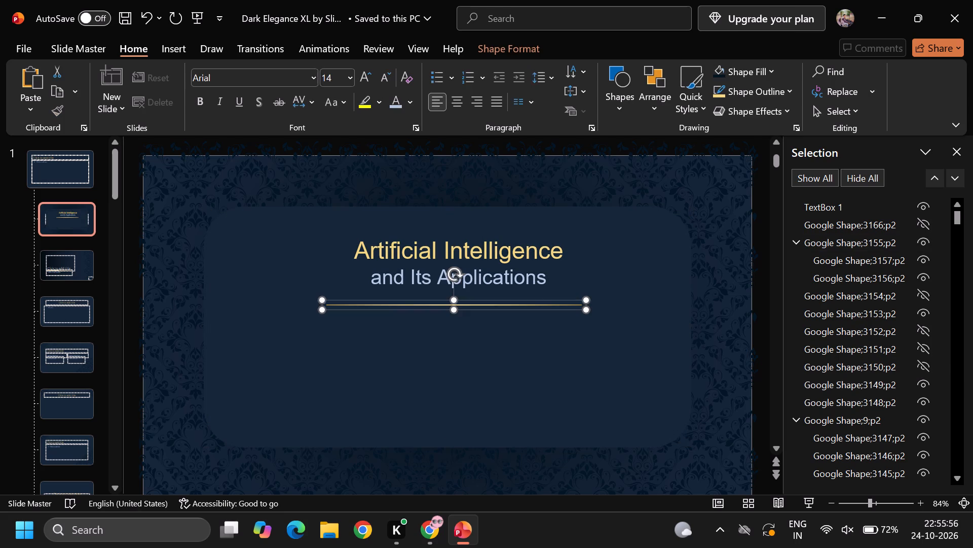
pyautogui.moveTo(570, 304); pyautogui.dragTo(564, 303)
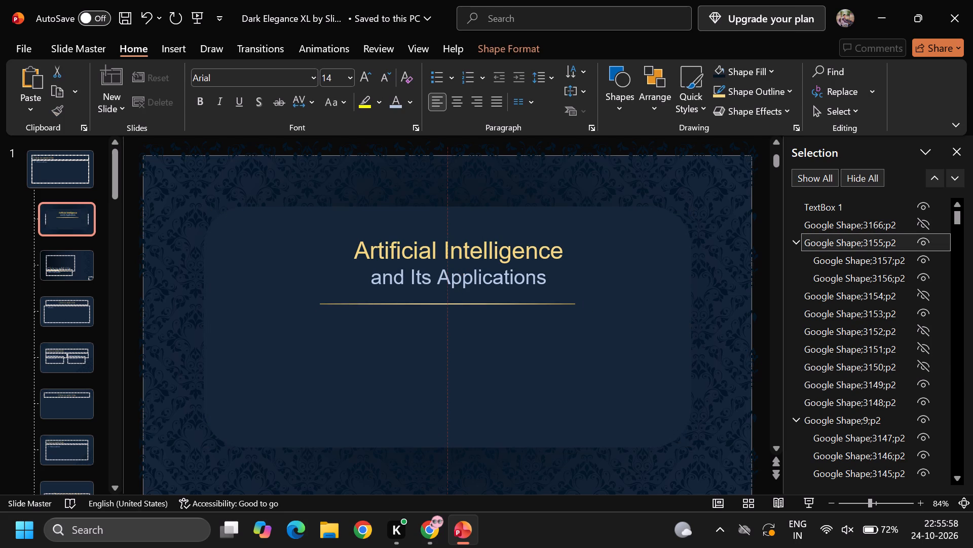
pyautogui.moveTo(564, 303); pyautogui.dragTo(566, 299)
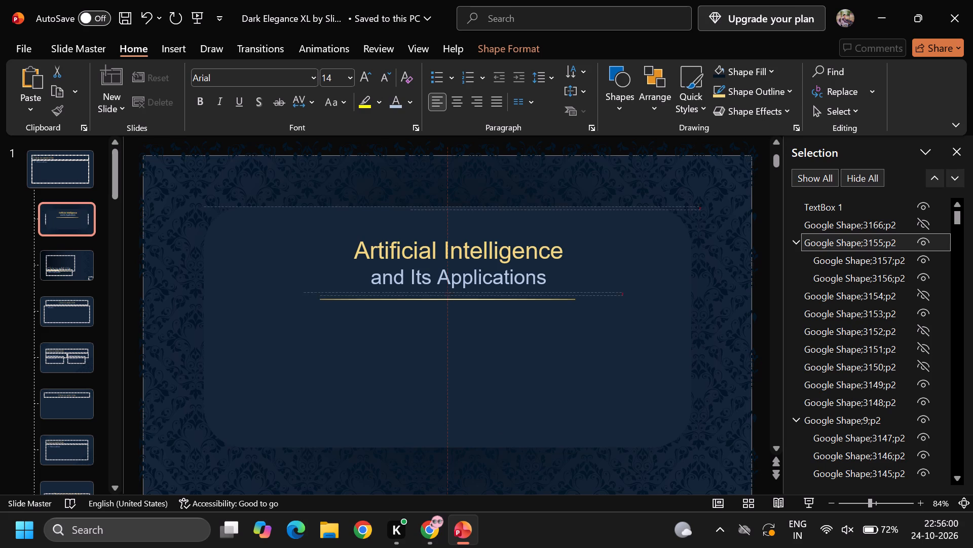
pyautogui.moveTo(566, 299); pyautogui.dragTo(566, 297)
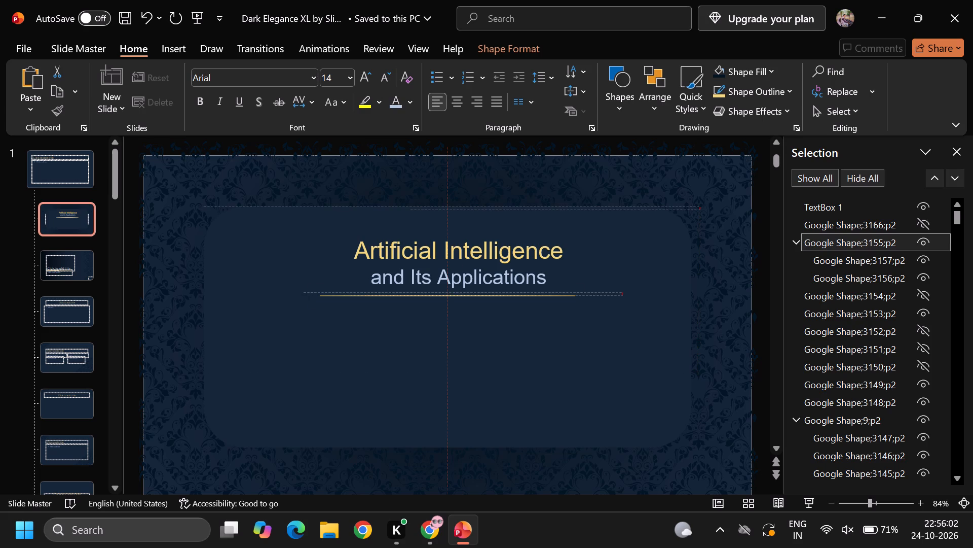
pyautogui.click(598, 341)
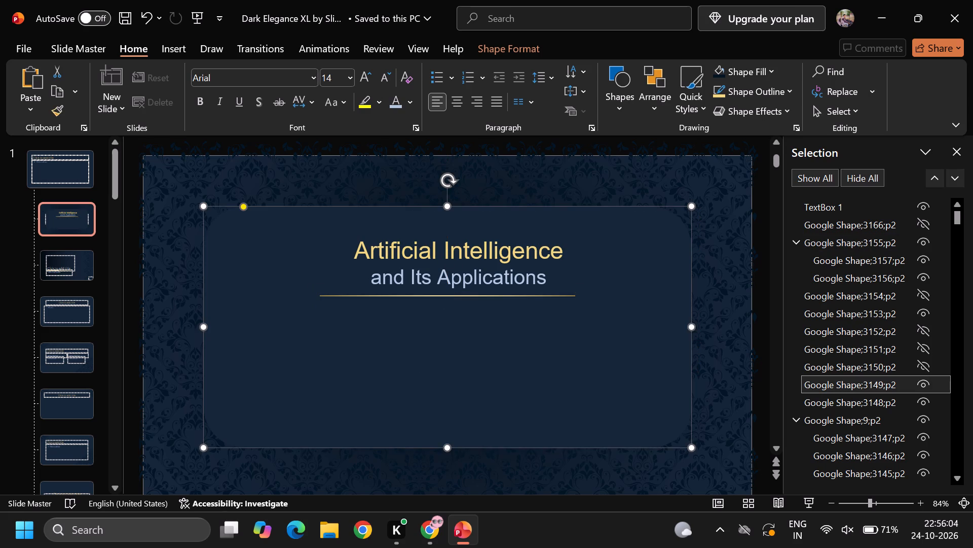
# Show the hidden shapes Google Shape;3150;p2, 3151 and 3152 again, and toggle Google Shape;3154;p2 on and back off.
pyautogui.click(927, 366)
pyautogui.click(927, 345)
pyautogui.click(923, 332)
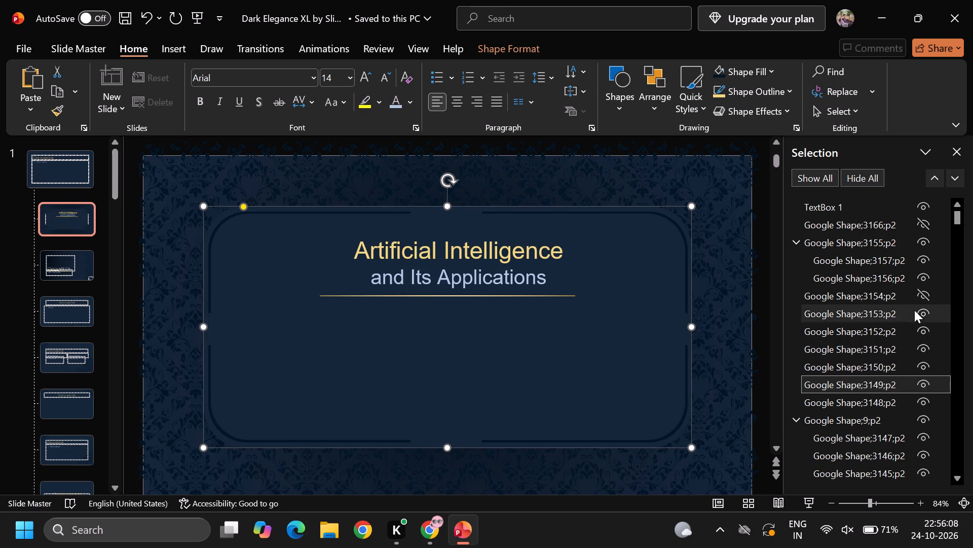
pyautogui.click(928, 297)
pyautogui.click(928, 297)
# Check the title slide content in ChatGPT, and insert a wide text box below the gold divider reading "PRESENTED BY".
pyautogui.click(429, 528)
pyautogui.click(610, 342)
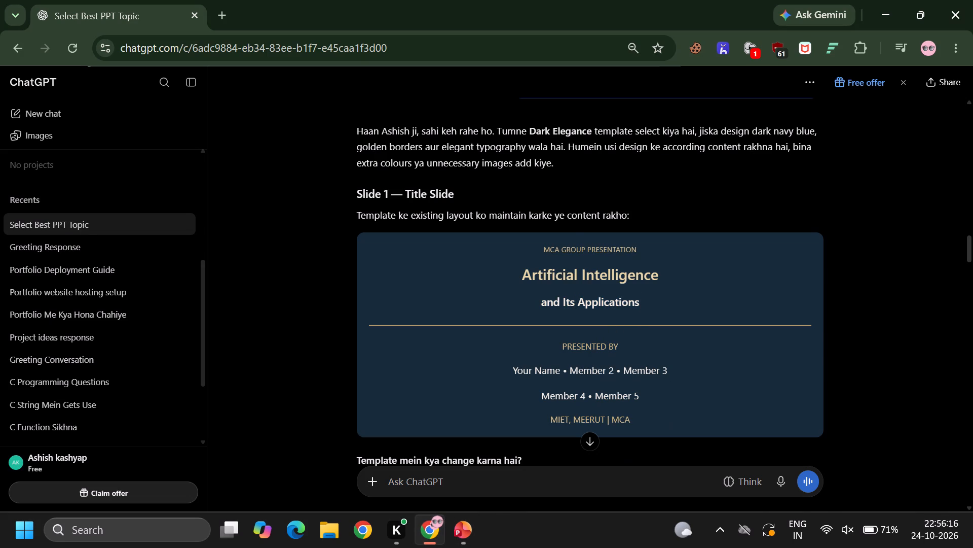
pyautogui.click(464, 532)
pyautogui.click(504, 361)
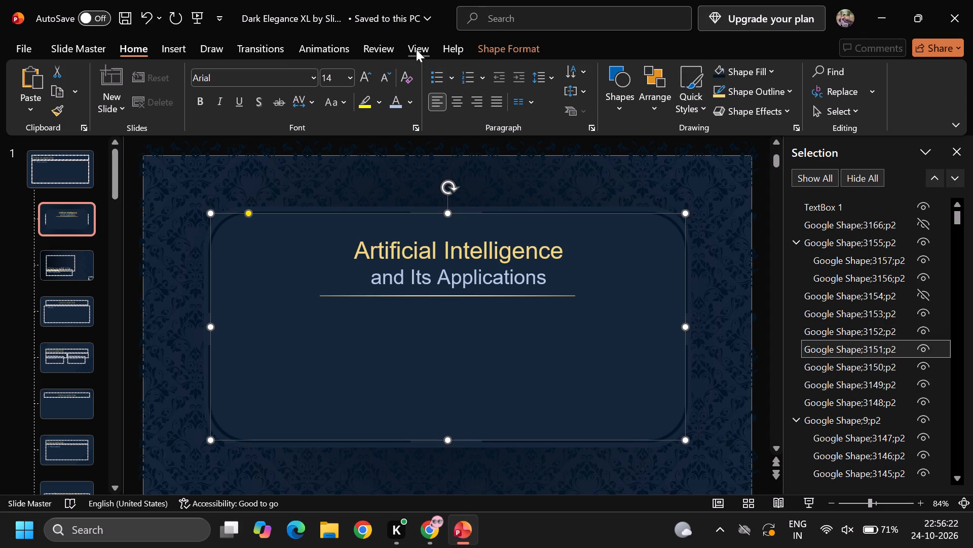
pyautogui.click(185, 46)
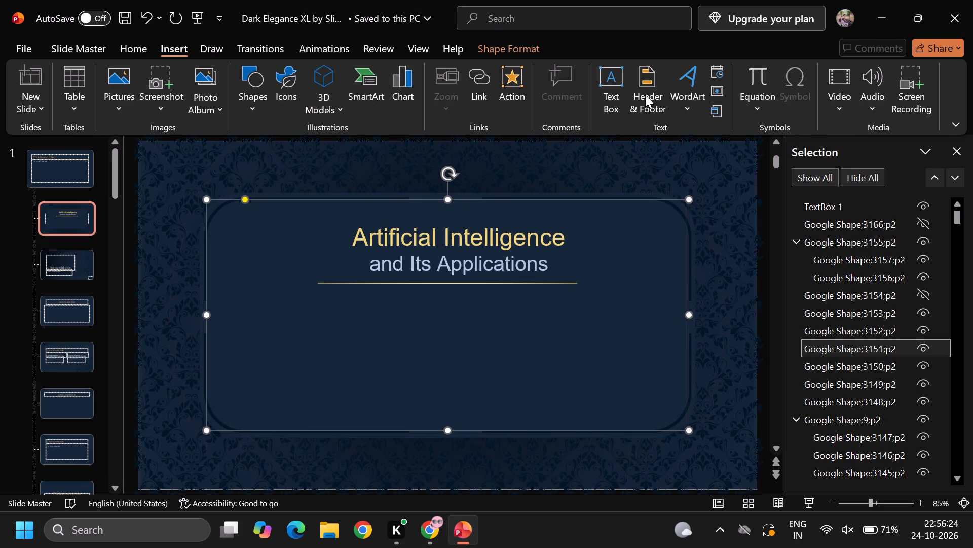
pyautogui.click(613, 99)
pyautogui.moveTo(316, 316); pyautogui.dragTo(397, 345)
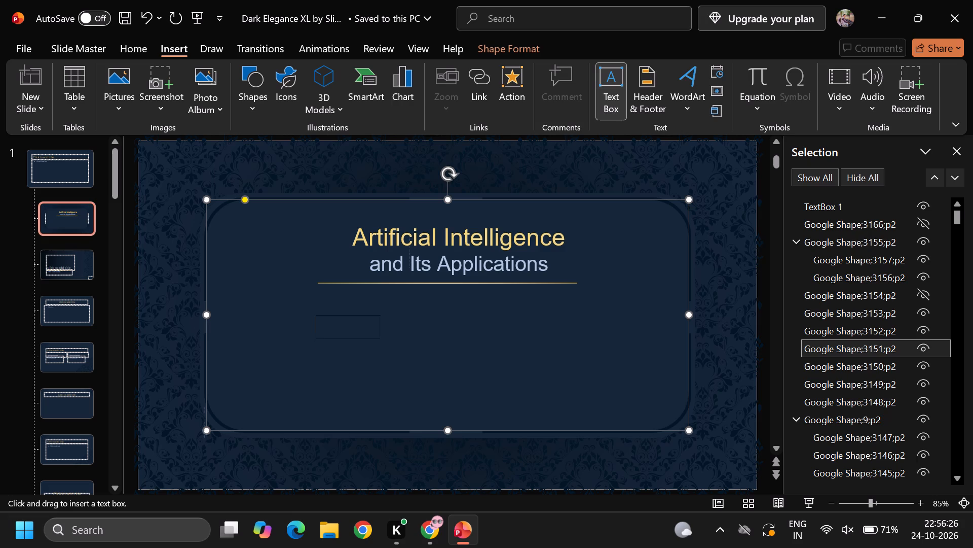
pyautogui.moveTo(397, 345); pyautogui.dragTo(606, 376)
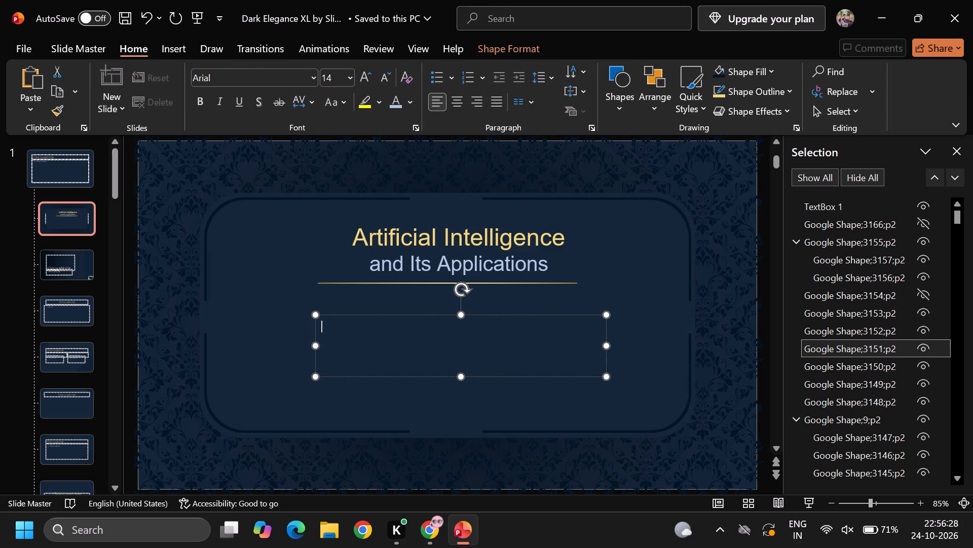
pyautogui.click(434, 338)
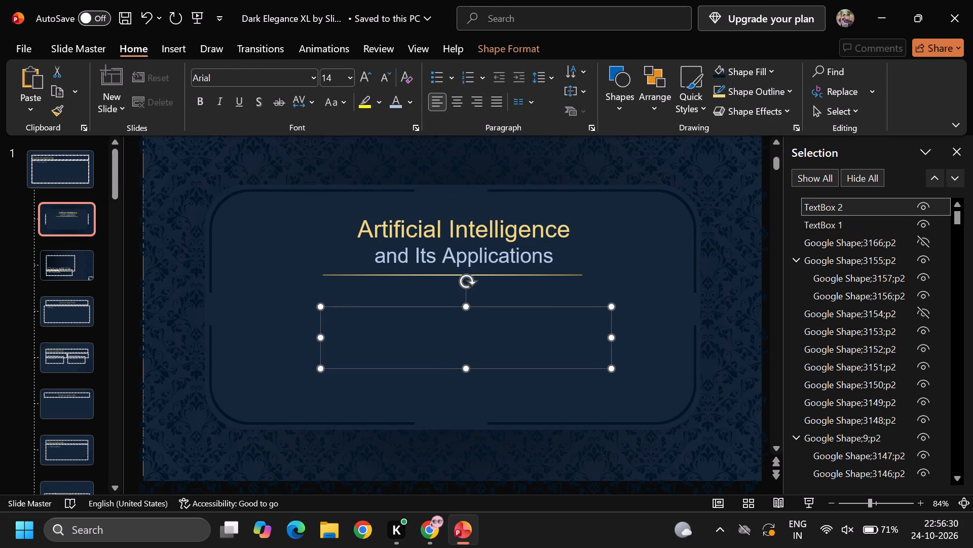
pyautogui.click(434, 338)
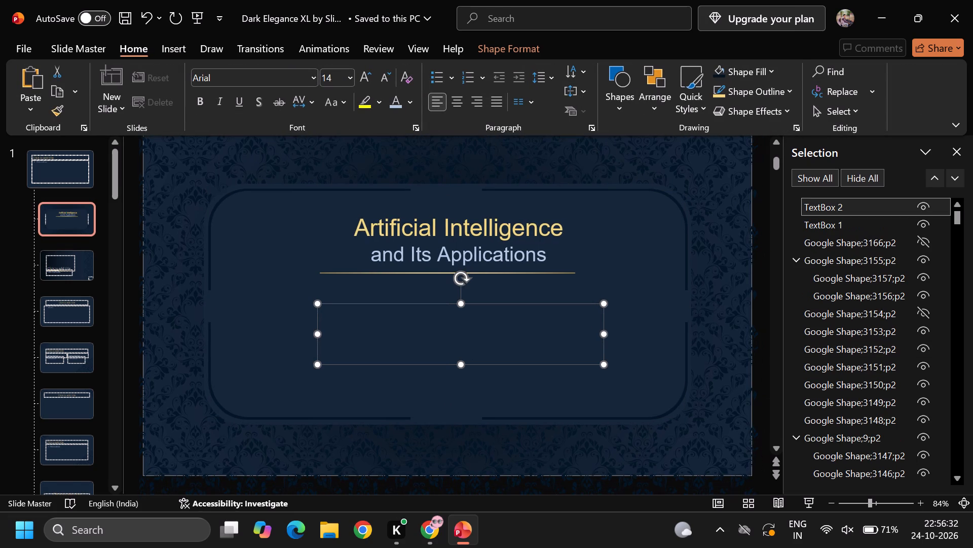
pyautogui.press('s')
pyautogui.press('BackSpace')
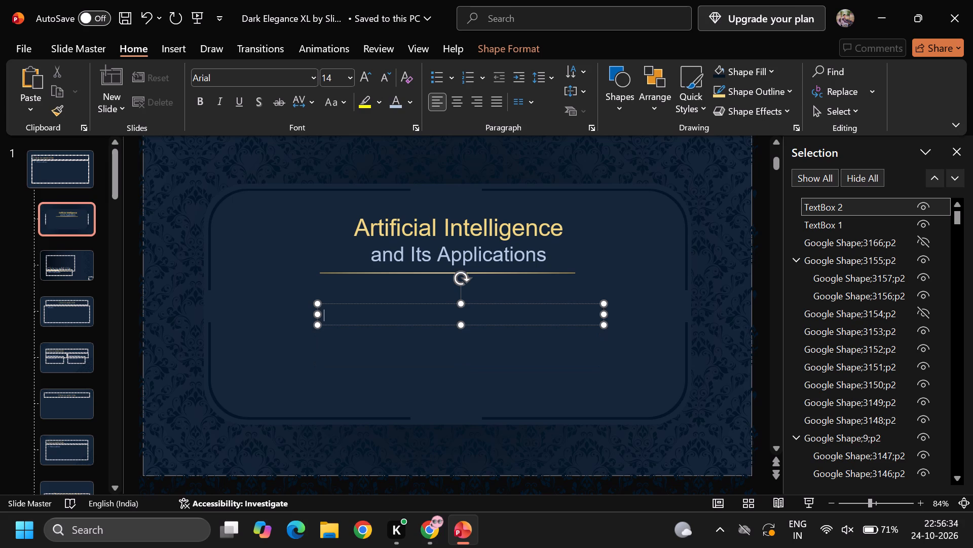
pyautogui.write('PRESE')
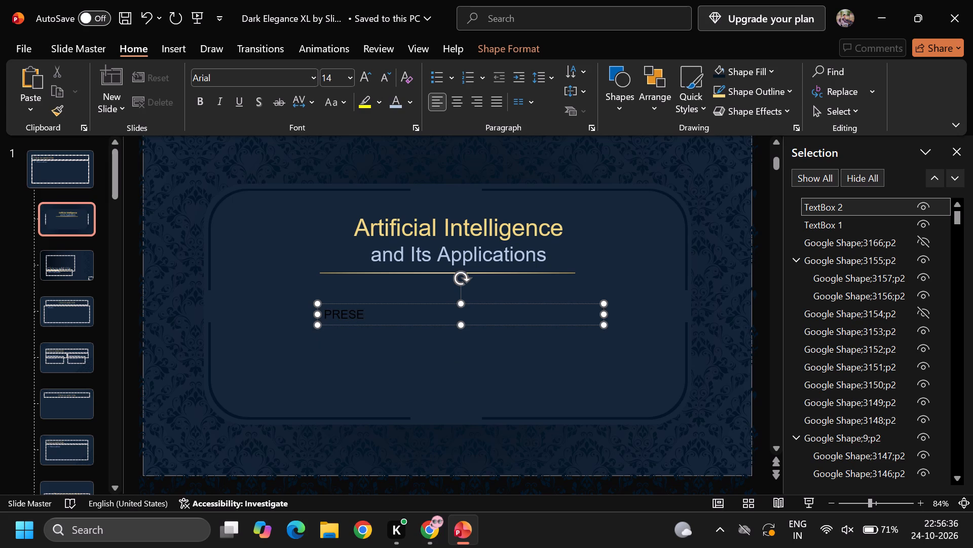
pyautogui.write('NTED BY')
pyautogui.click(436, 533)
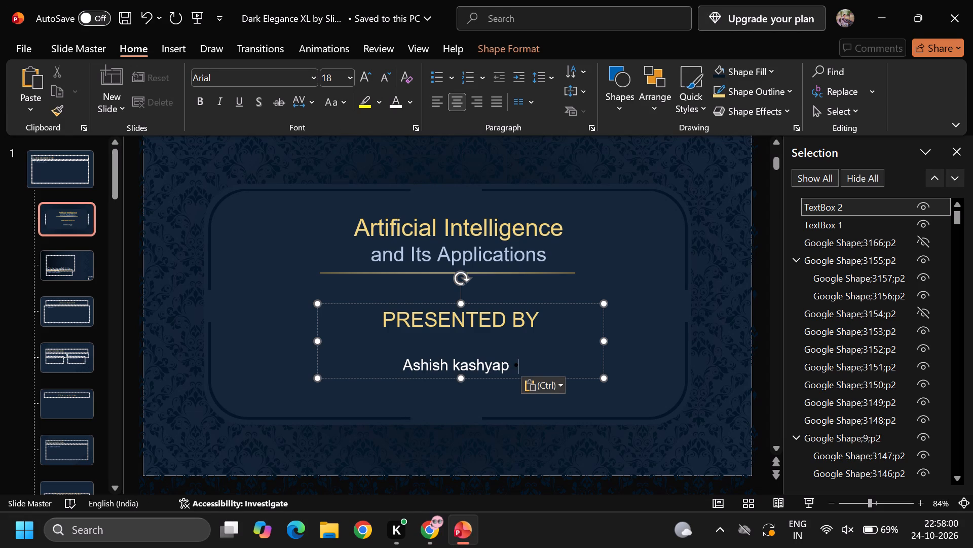
pyautogui.hotkey('ctrl', 'shift', 'Left')
pyautogui.click(395, 99)
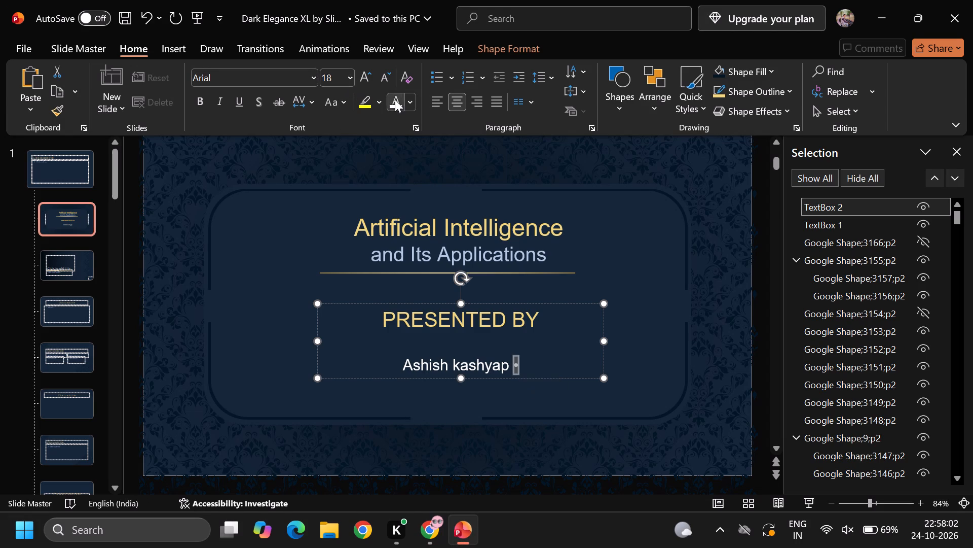
pyautogui.click(526, 363)
# Enter the second presenter's name after the bullet separator, with a space on either side of the name.
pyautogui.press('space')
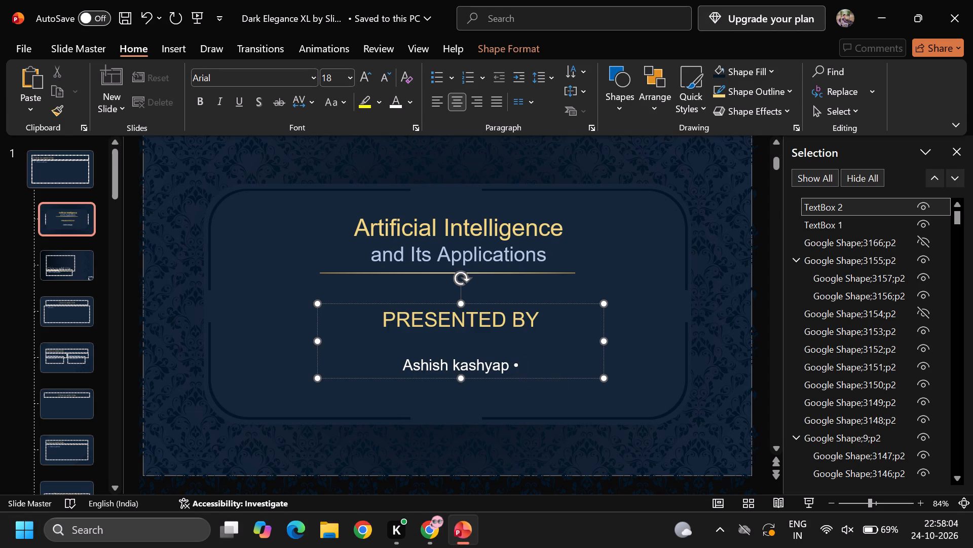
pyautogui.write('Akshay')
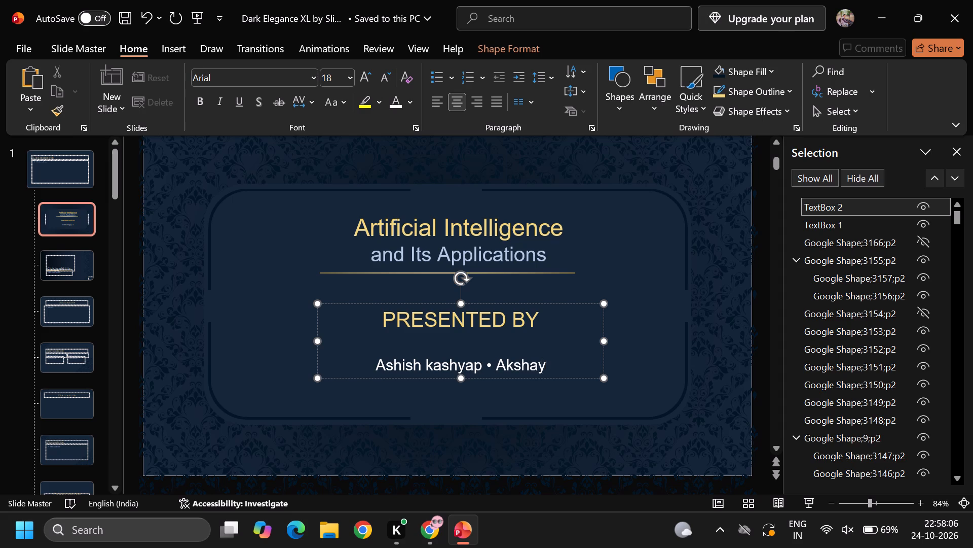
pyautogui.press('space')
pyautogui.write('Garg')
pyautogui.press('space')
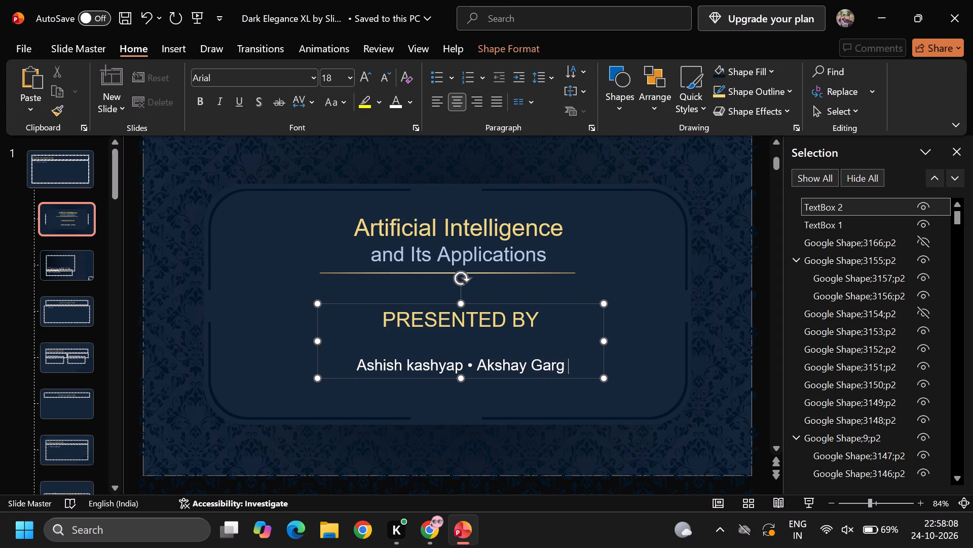
# Copy the white bullet between the two presenter names and paste it after the second presenter's name.
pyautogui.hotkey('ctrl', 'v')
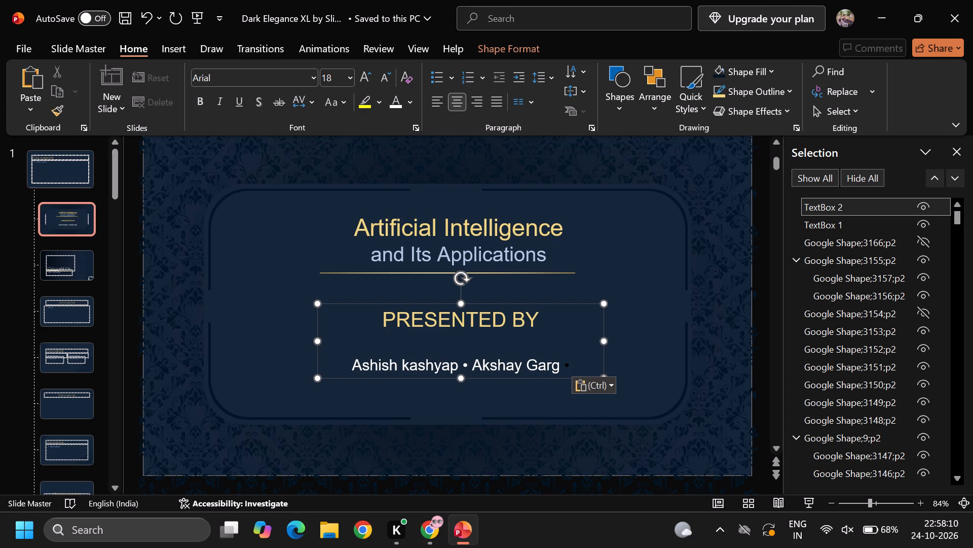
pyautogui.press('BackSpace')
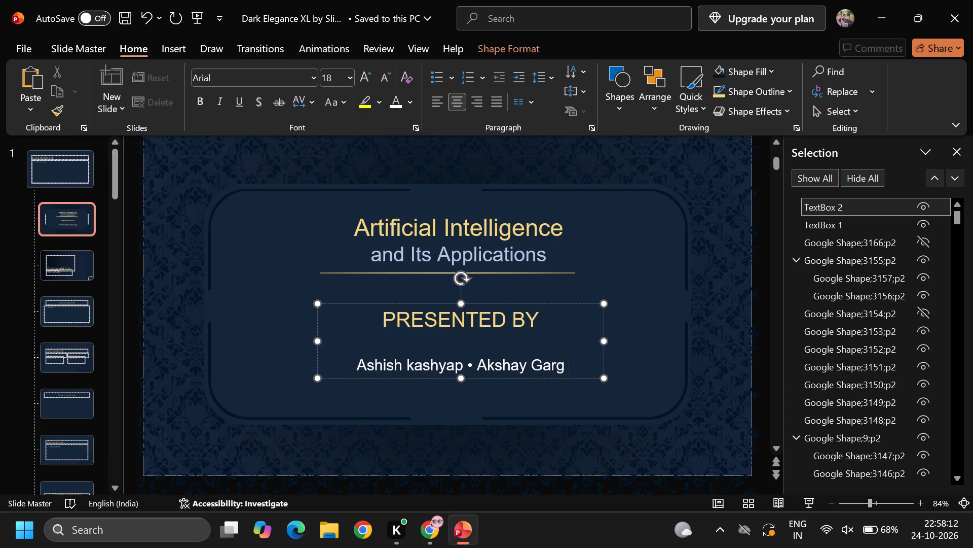
pyautogui.click(472, 367)
pyautogui.hotkey('ctrl', 'shift', 'Left')
pyautogui.hotkey('ctrl', 'c')
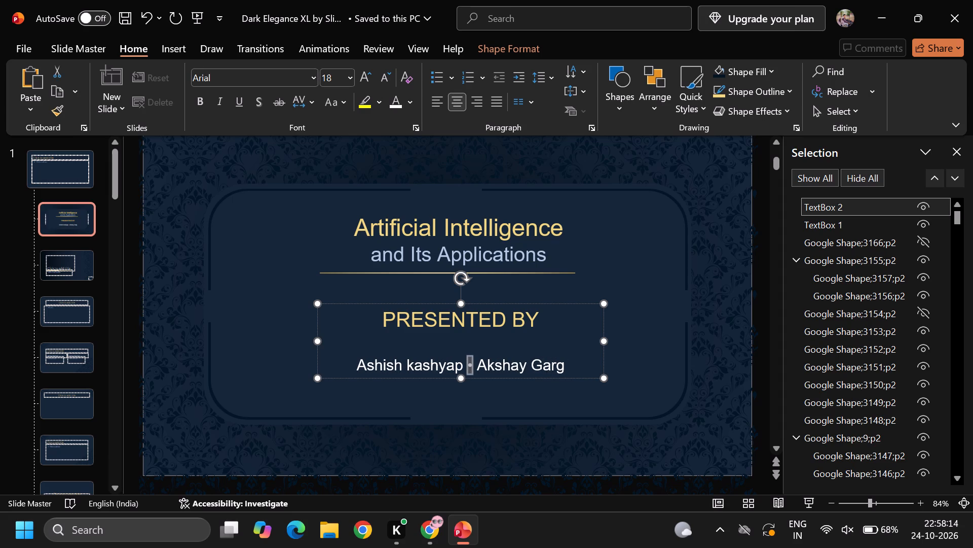
pyautogui.click(580, 363)
pyautogui.click(562, 369)
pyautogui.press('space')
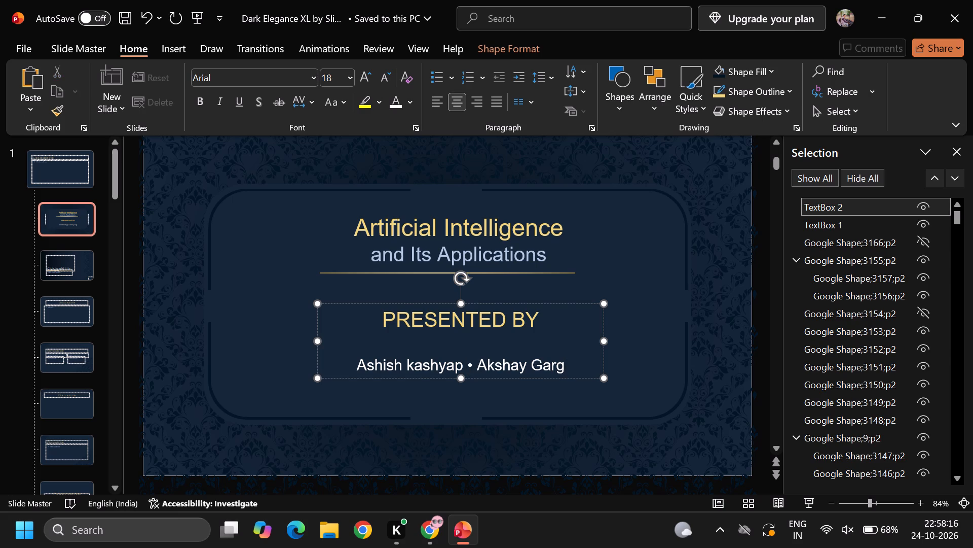
pyautogui.hotkey('ctrl', 'v')
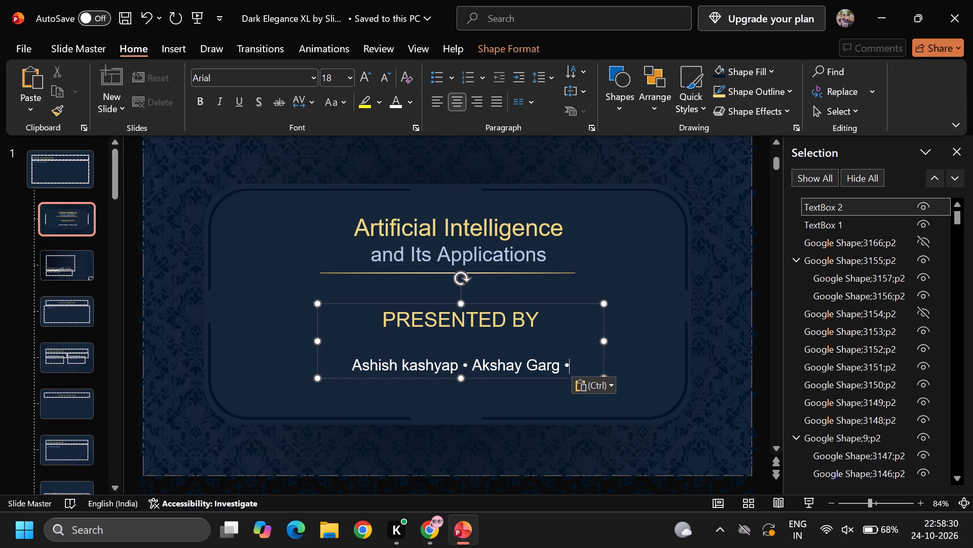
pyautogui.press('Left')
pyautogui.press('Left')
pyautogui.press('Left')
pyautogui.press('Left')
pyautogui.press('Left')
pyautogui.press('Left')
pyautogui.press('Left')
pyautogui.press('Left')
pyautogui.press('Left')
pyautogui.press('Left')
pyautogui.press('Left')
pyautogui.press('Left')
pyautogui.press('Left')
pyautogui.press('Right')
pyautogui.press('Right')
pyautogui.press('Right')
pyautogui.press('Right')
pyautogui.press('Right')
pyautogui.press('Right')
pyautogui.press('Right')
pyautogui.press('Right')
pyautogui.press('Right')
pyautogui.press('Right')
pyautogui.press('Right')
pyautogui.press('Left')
# Briefly show the hidden shapes Google Shape;3166;p2 and Google Shape;3154;p2 to check them, hiding each again.
pyautogui.click(923, 243)
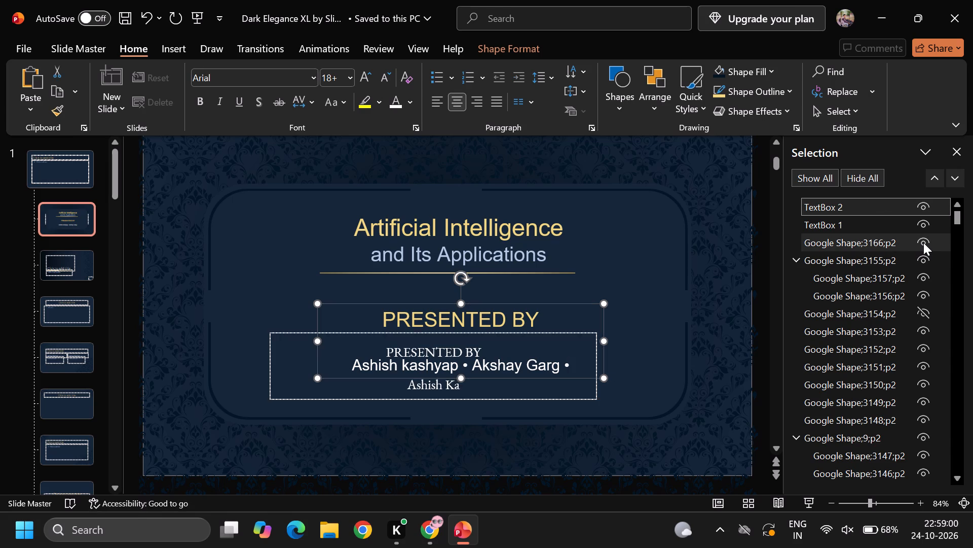
pyautogui.click(923, 243)
pyautogui.click(924, 314)
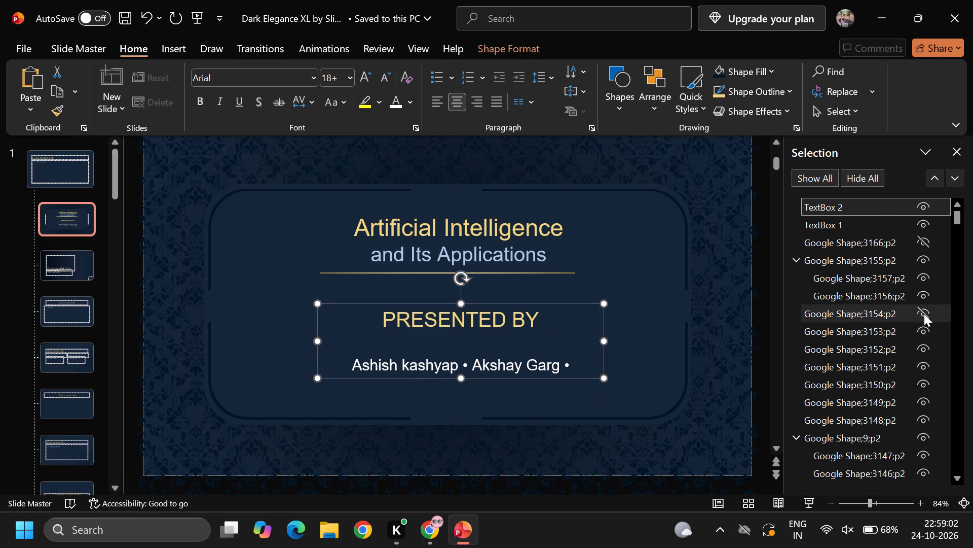
pyautogui.click(924, 314)
# Enter the third presenter's name after the second bullet separator in the presenter line.
pyautogui.scroll(2, 883, 351)
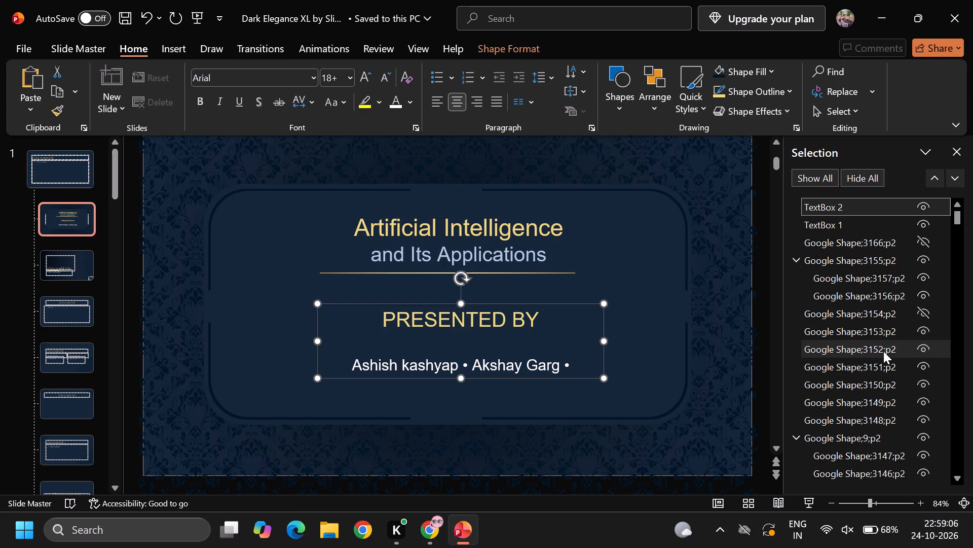
pyautogui.click(573, 366)
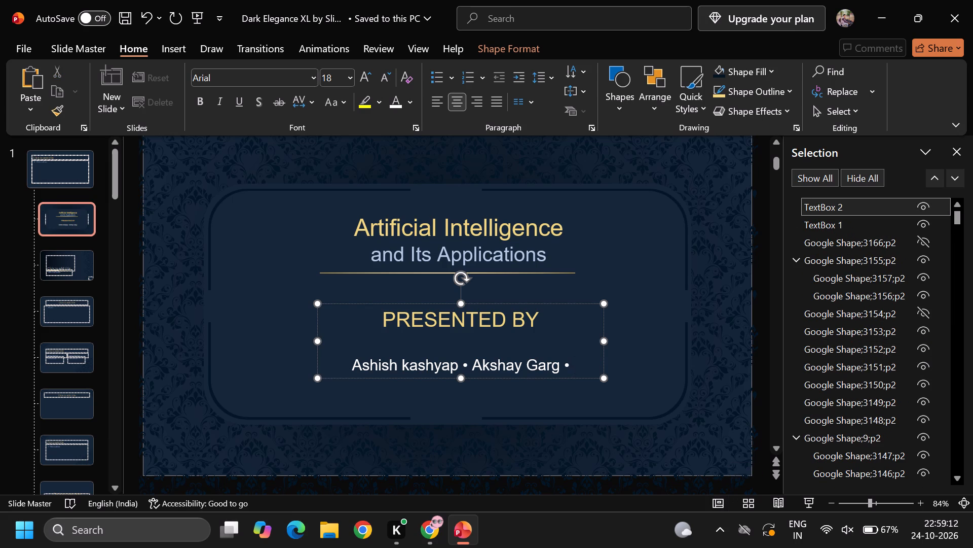
pyautogui.click(459, 361)
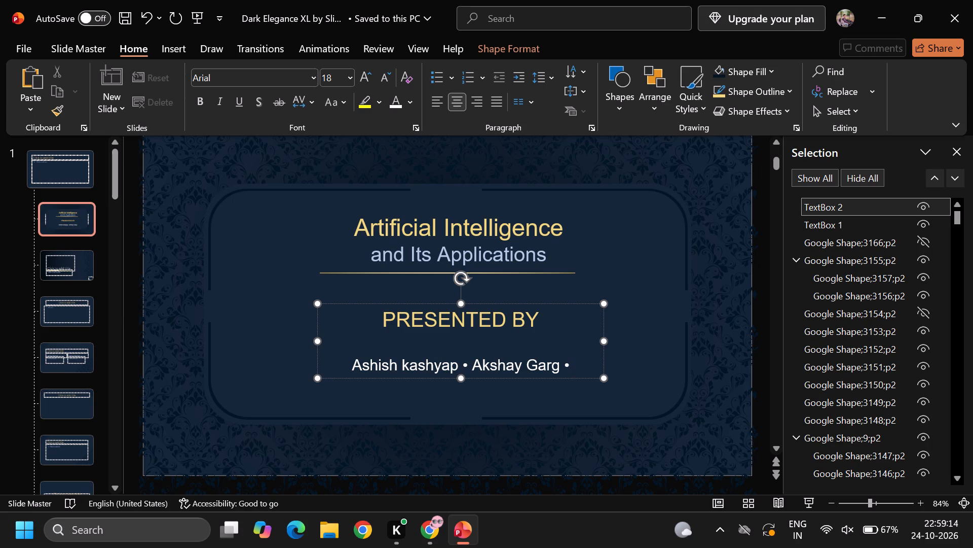
pyautogui.press('Right')
pyautogui.press('Right')
pyautogui.press('Right')
pyautogui.press('Right')
pyautogui.press('Right')
pyautogui.press('Right')
pyautogui.press('Right')
pyautogui.press('Right')
pyautogui.press('Right')
pyautogui.press('Right')
pyautogui.press('Right')
pyautogui.press('Right')
pyautogui.press('Right')
pyautogui.press('Right')
pyautogui.press('Right')
pyautogui.press('Right')
pyautogui.press('Right')
pyautogui.press('Right')
pyautogui.press('Right')
pyautogui.press('Right')
pyautogui.press('Right')
pyautogui.press('Right')
pyautogui.press('Right')
pyautogui.press('Right')
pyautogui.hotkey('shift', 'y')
pyautogui.press('Delete')
pyautogui.press('BackSpace')
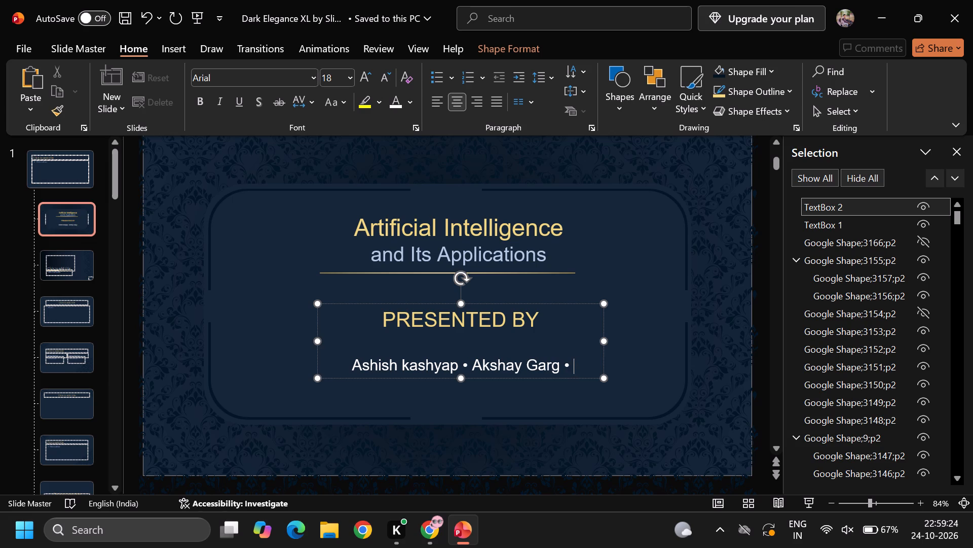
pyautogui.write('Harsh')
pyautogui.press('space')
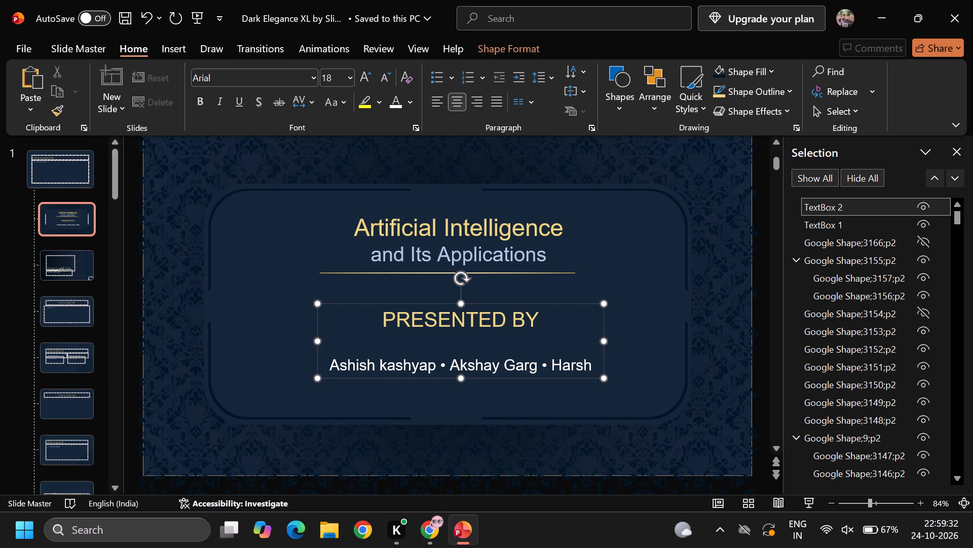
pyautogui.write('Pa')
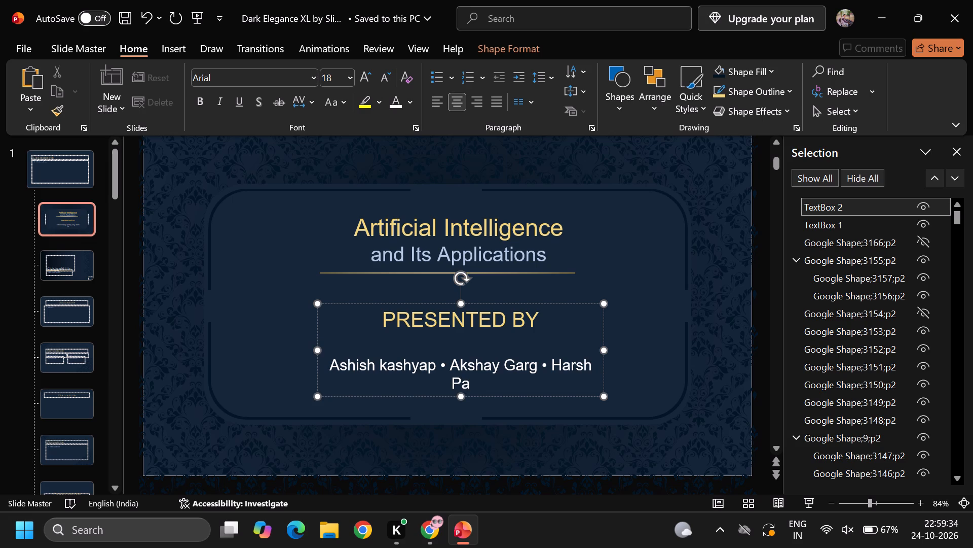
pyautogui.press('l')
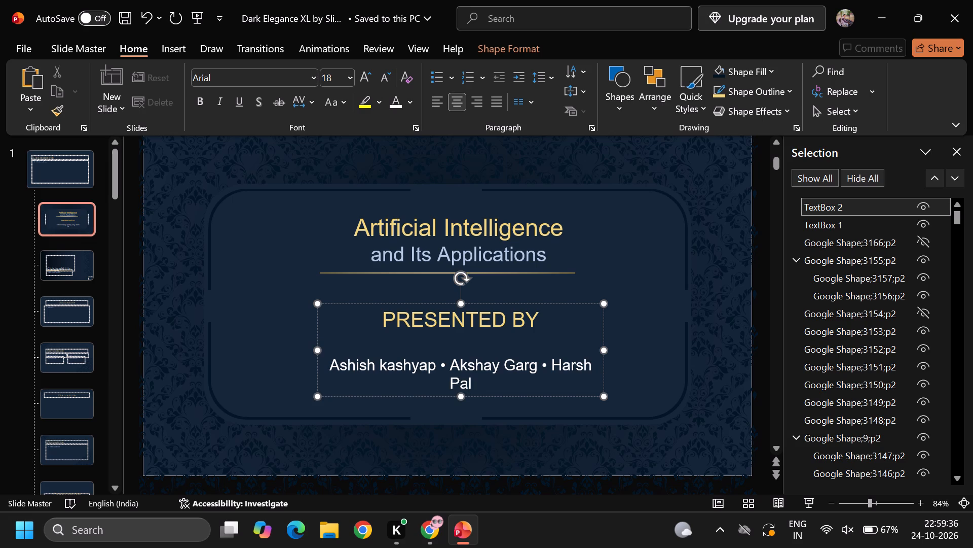
# Retype the first presenter's name with a capitalised surname and paste the bullet separator back before the second name.
pyautogui.click(447, 365)
pyautogui.press('Right')
pyautogui.press('BackSpace')
pyautogui.press('BackSpace')
pyautogui.press('BackSpace')
pyautogui.press('BackSpace')
pyautogui.press('BackSpace')
pyautogui.press('BackSpace')
pyautogui.press('BackSpace')
pyautogui.press('BackSpace')
pyautogui.press('BackSpace')
pyautogui.press('BackSpace')
pyautogui.press('BackSpace')
pyautogui.press('BackSpace')
pyautogui.press('BackSpace')
pyautogui.press('BackSpace')
pyautogui.press('BackSpace')
pyautogui.press('BackSpace')
pyautogui.press('BackSpace')
pyautogui.press('BackSpace')
pyautogui.press('BackSpace')
pyautogui.press('BackSpace')
pyautogui.press('BackSpace')
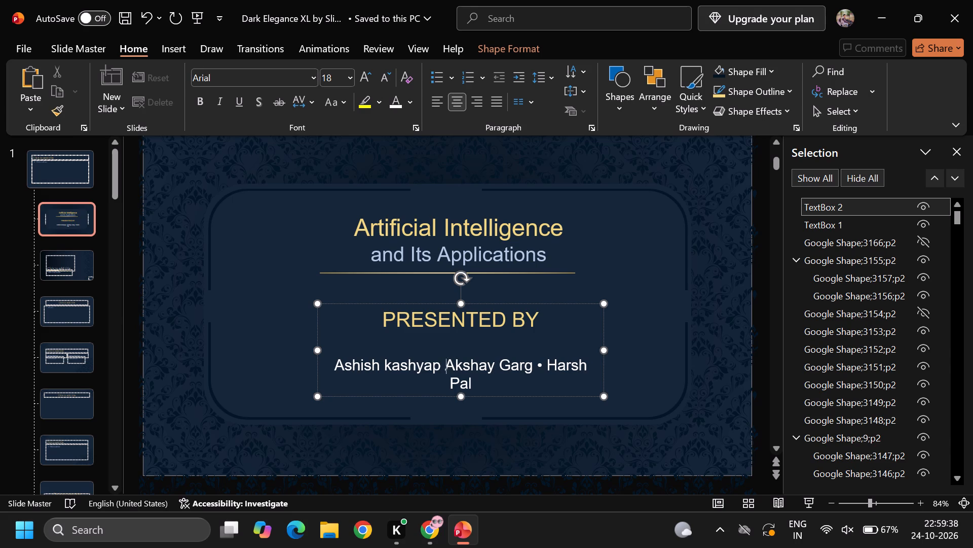
pyautogui.press('BackSpace')
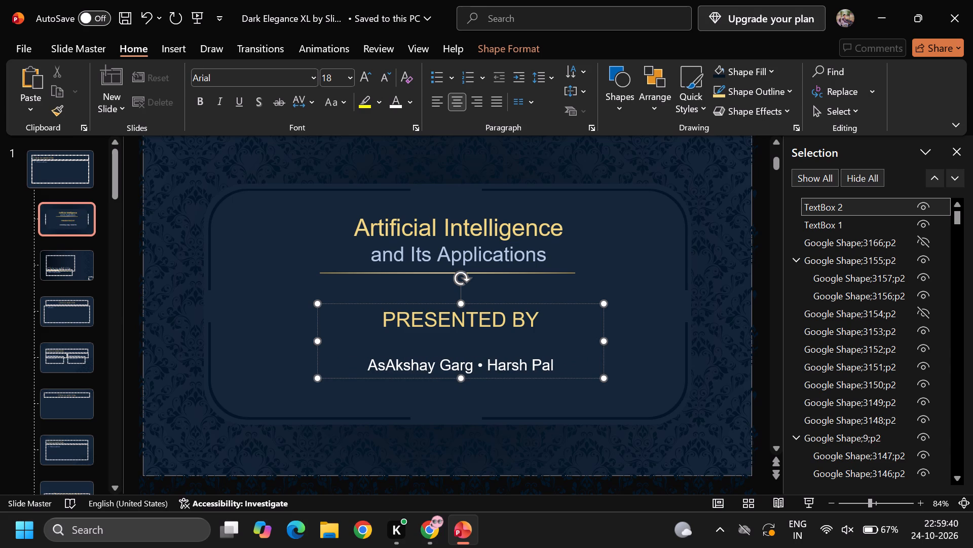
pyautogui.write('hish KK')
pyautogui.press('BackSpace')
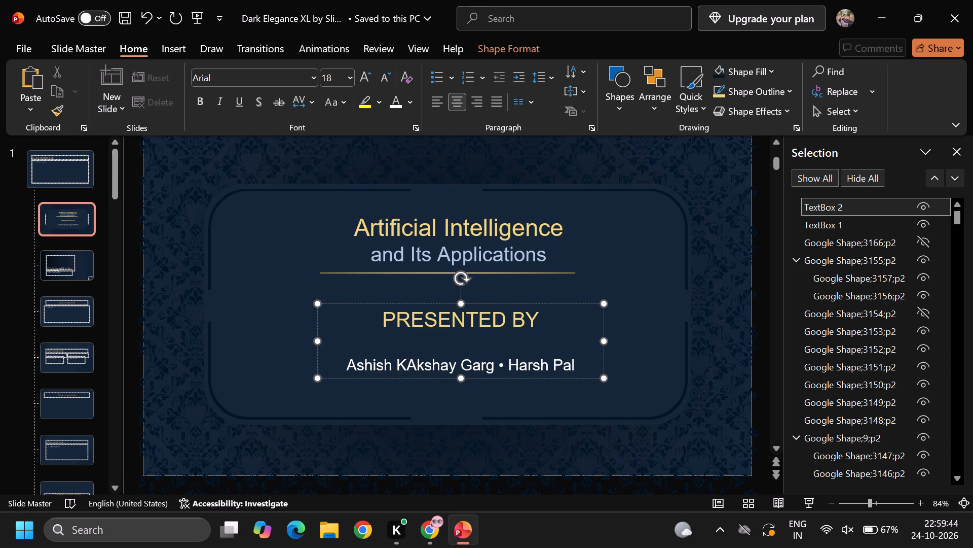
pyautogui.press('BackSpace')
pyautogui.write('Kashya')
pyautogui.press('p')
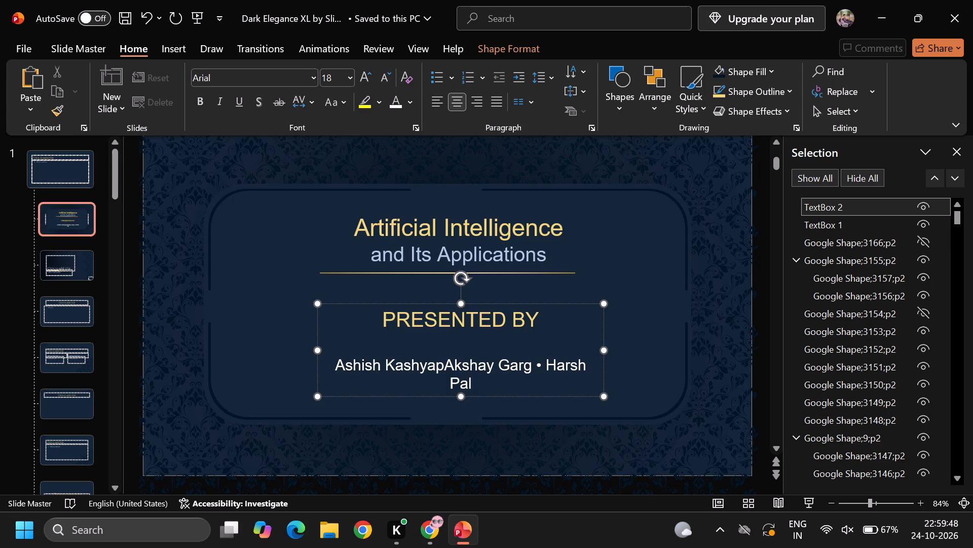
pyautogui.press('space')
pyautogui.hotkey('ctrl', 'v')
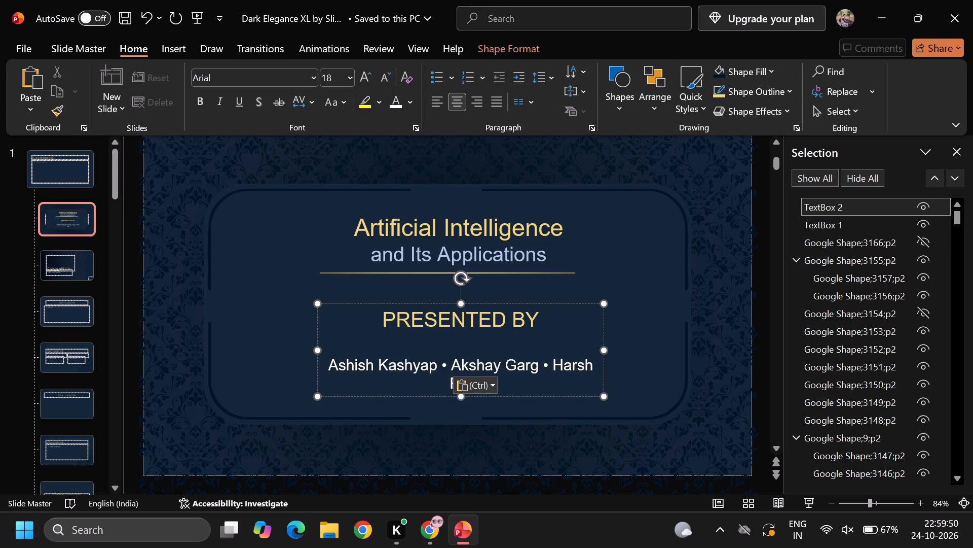
# Widen the PRESENTED BY text box so the three presenter names fit on one line.
pyautogui.moveTo(606, 348); pyautogui.dragTo(609, 348)
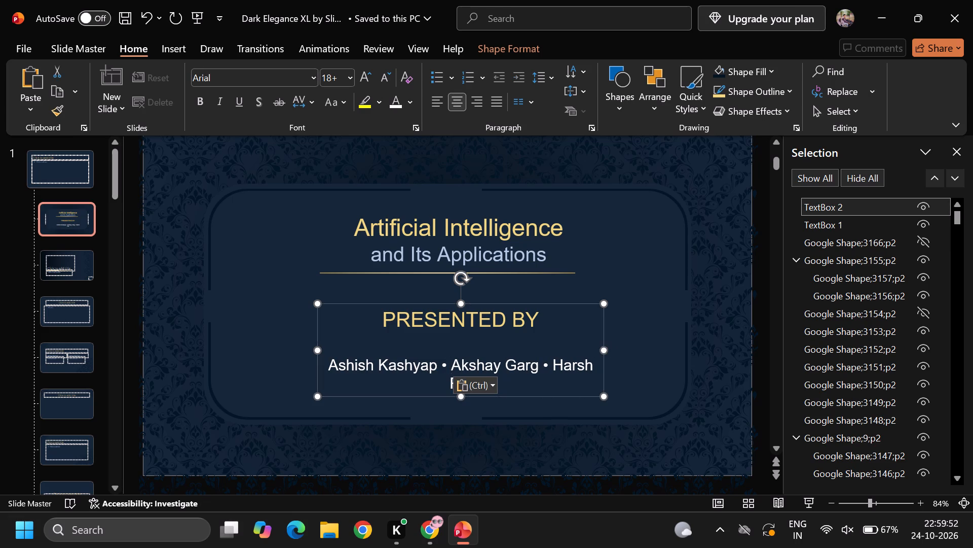
pyautogui.moveTo(609, 348); pyautogui.dragTo(626, 348)
pyautogui.click(620, 366)
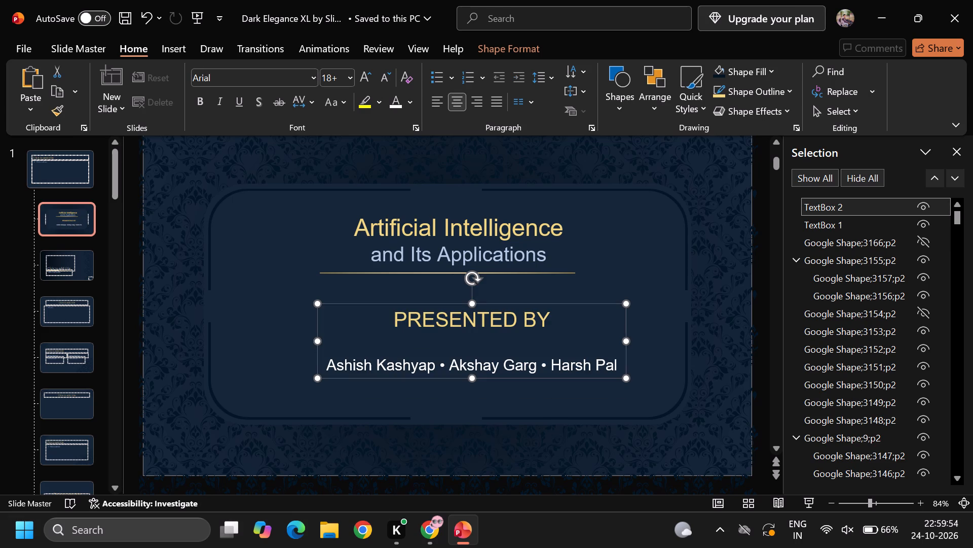
# Start a new line below the three names with a pasted bullet, a space and the fourth presenter's name.
pyautogui.click(615, 368)
pyautogui.press('Right')
pyautogui.press('Return')
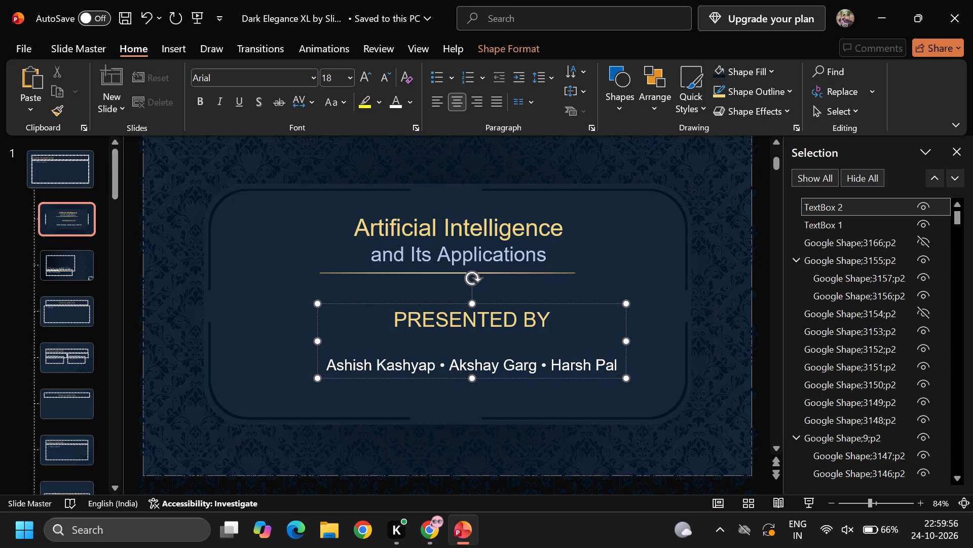
pyautogui.hotkey('ctrl', 'v')
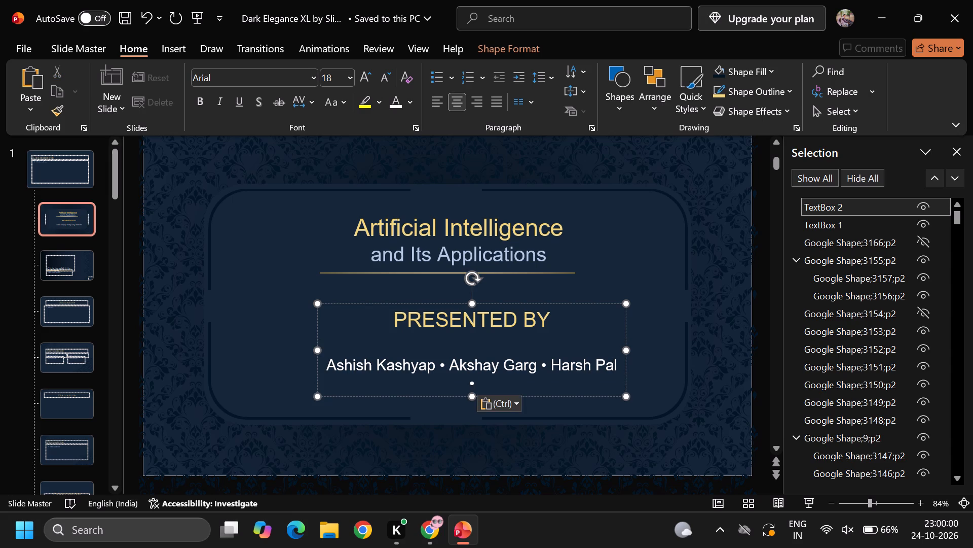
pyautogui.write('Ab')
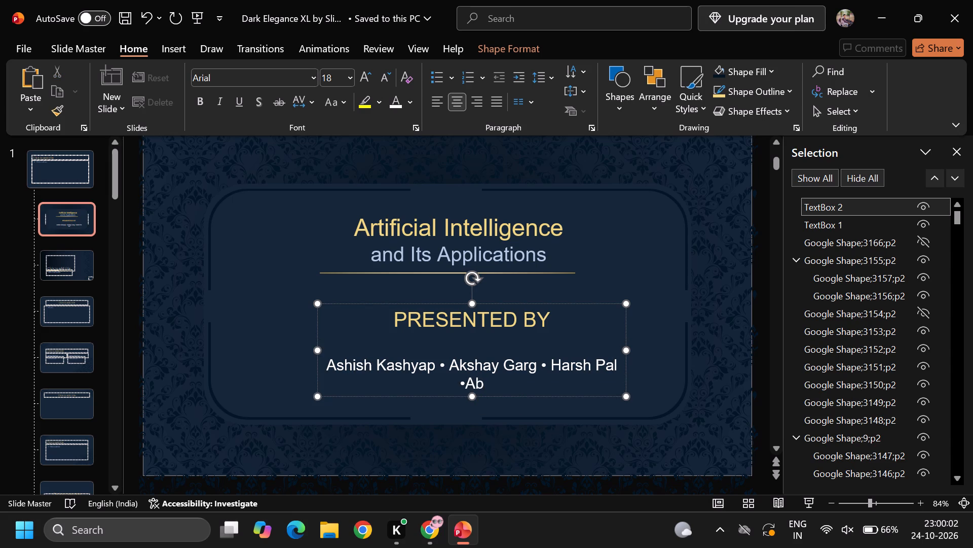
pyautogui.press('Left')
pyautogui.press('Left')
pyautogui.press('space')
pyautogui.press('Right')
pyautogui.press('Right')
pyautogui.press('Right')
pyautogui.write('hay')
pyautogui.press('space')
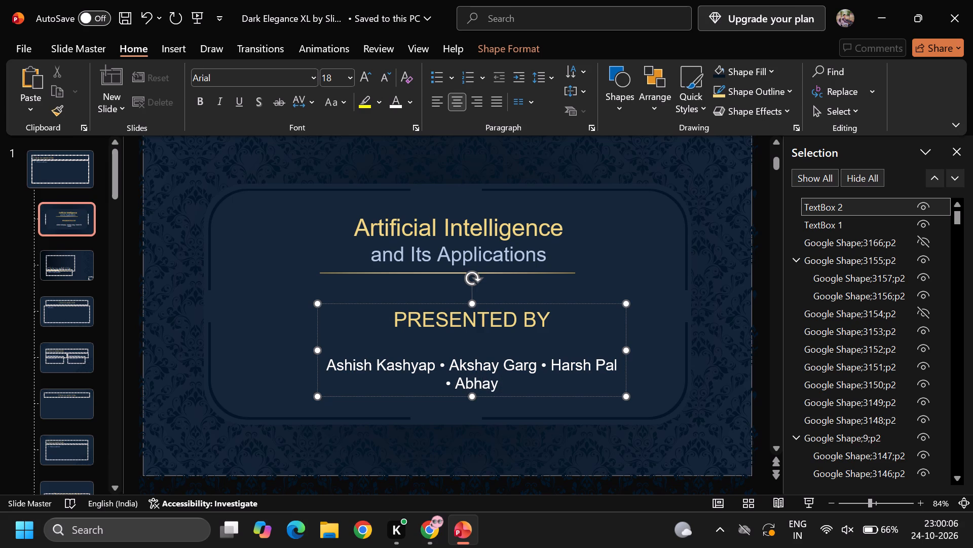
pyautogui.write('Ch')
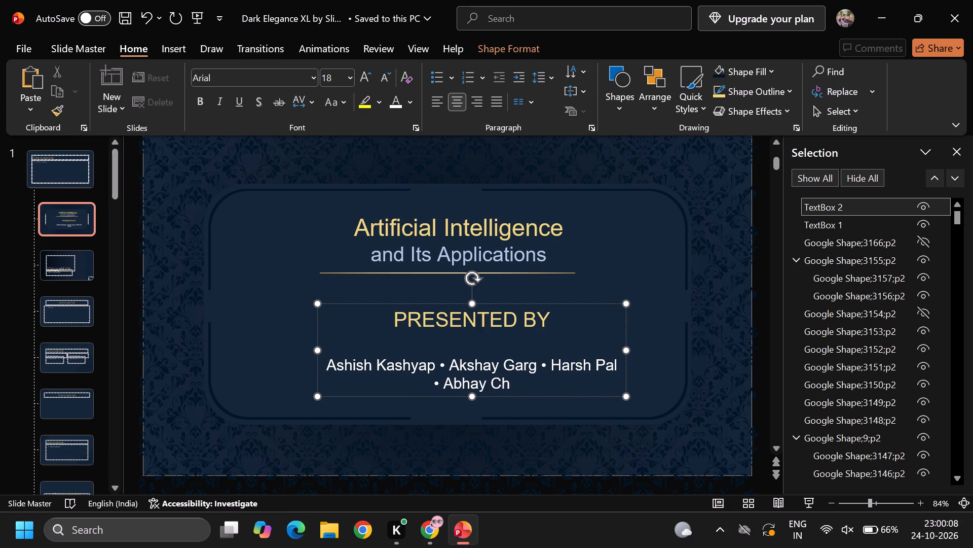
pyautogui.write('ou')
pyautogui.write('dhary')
# Paste a bullet separator after the fourth presenter's name and enter the fifth presenter's name, with spaces around the bullet.
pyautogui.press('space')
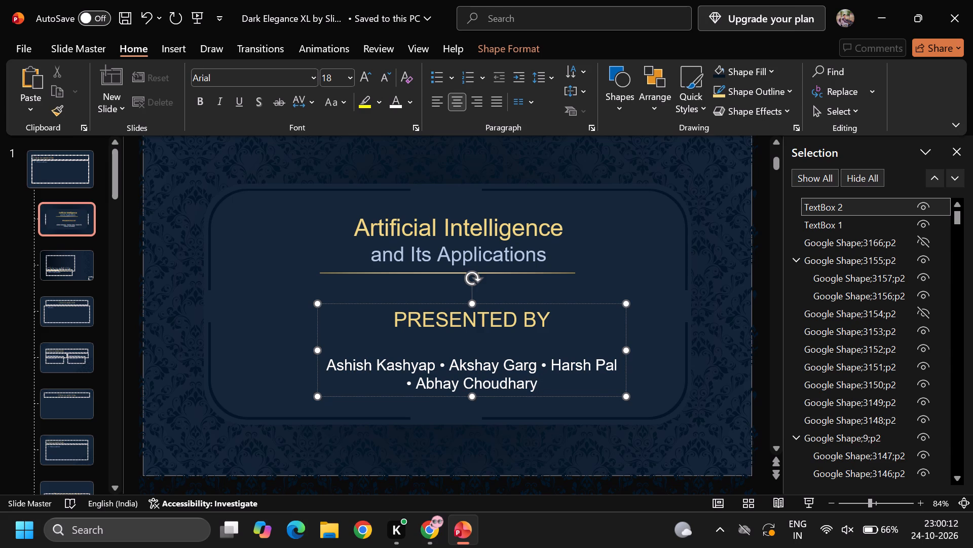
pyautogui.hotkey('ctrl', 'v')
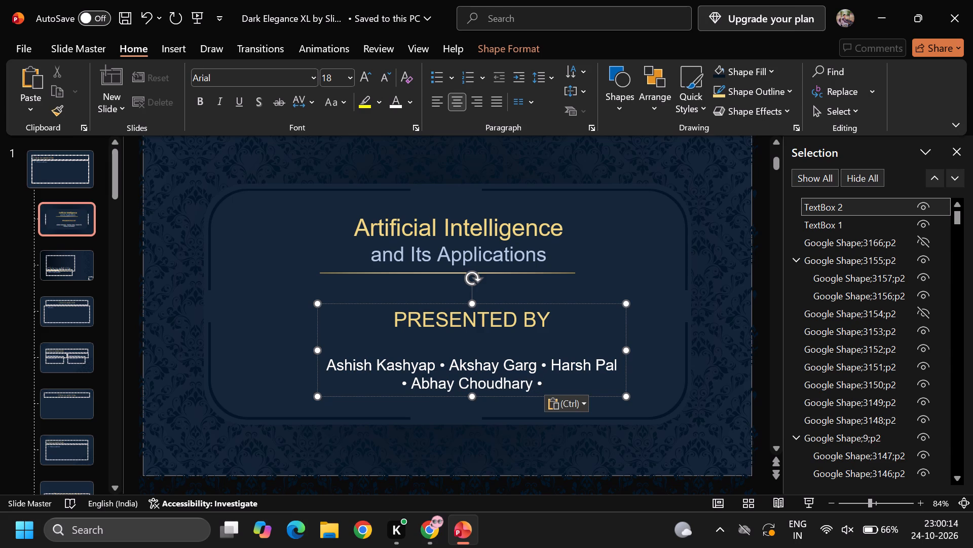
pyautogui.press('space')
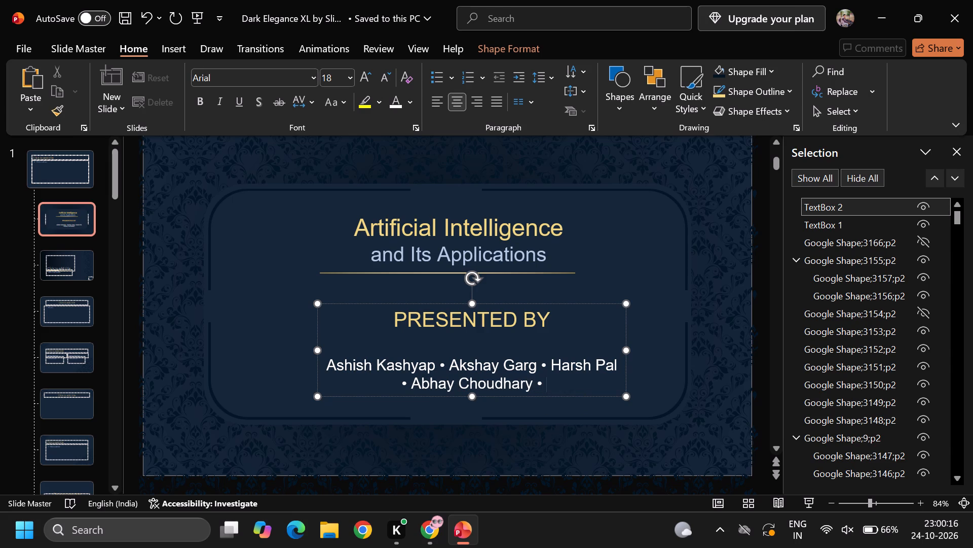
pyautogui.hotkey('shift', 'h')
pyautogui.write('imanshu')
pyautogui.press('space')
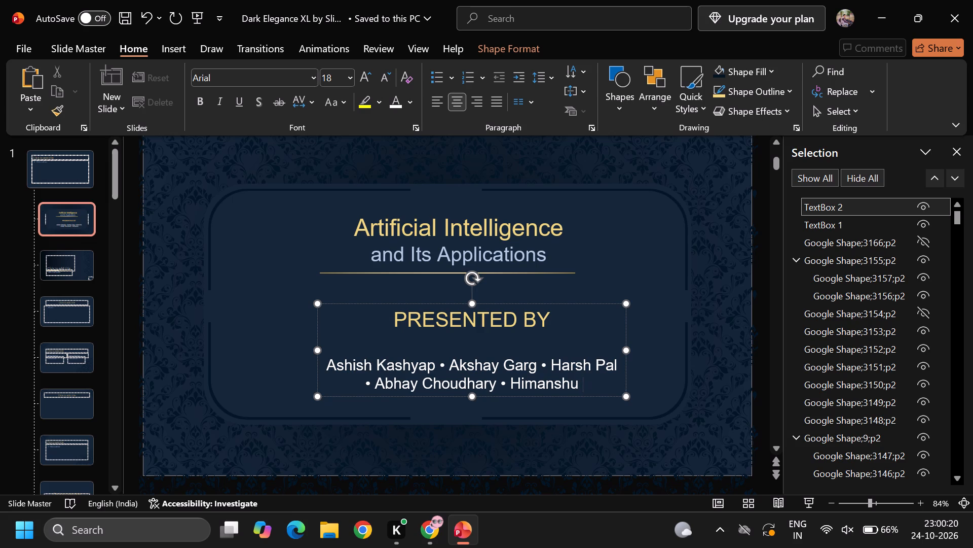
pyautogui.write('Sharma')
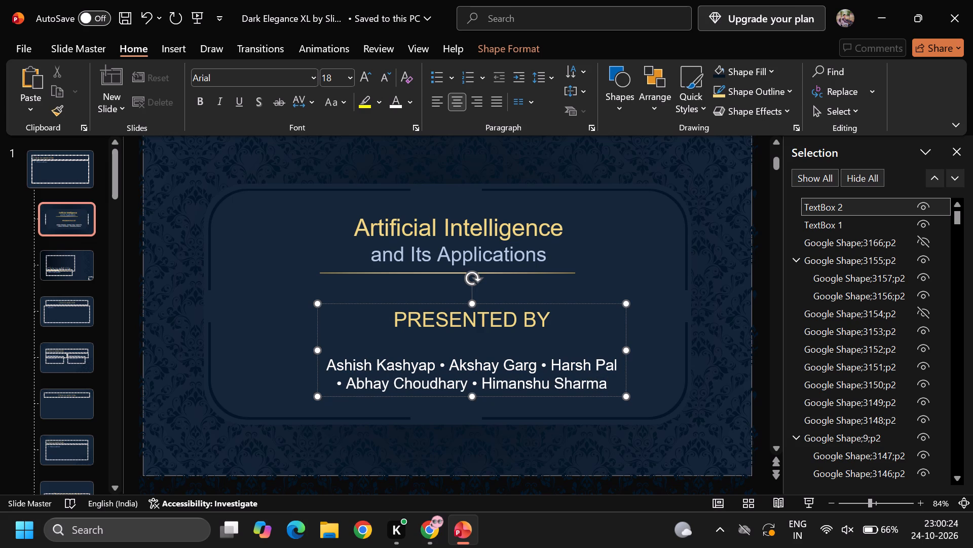
# Replace the bullet before the fourth presenter's name, at the start of the second line of names, with spaces.
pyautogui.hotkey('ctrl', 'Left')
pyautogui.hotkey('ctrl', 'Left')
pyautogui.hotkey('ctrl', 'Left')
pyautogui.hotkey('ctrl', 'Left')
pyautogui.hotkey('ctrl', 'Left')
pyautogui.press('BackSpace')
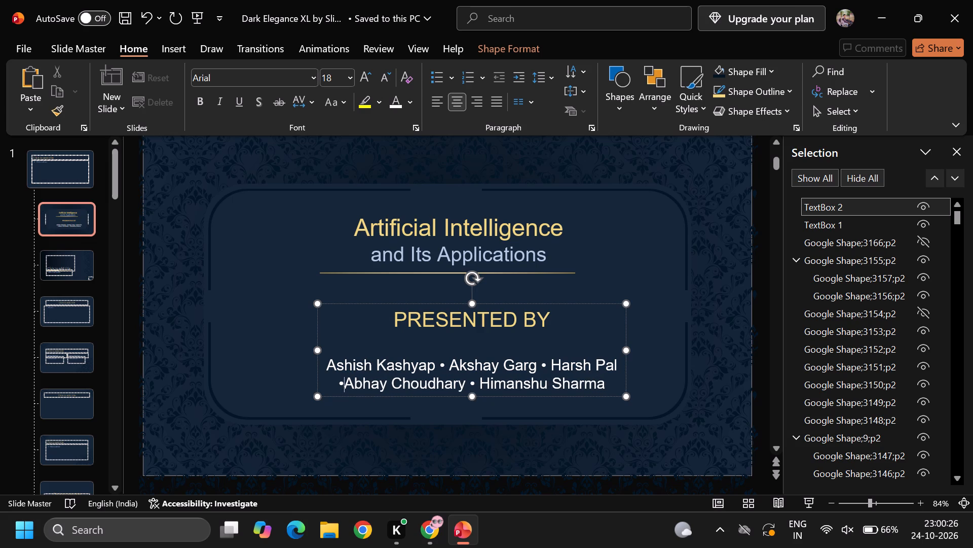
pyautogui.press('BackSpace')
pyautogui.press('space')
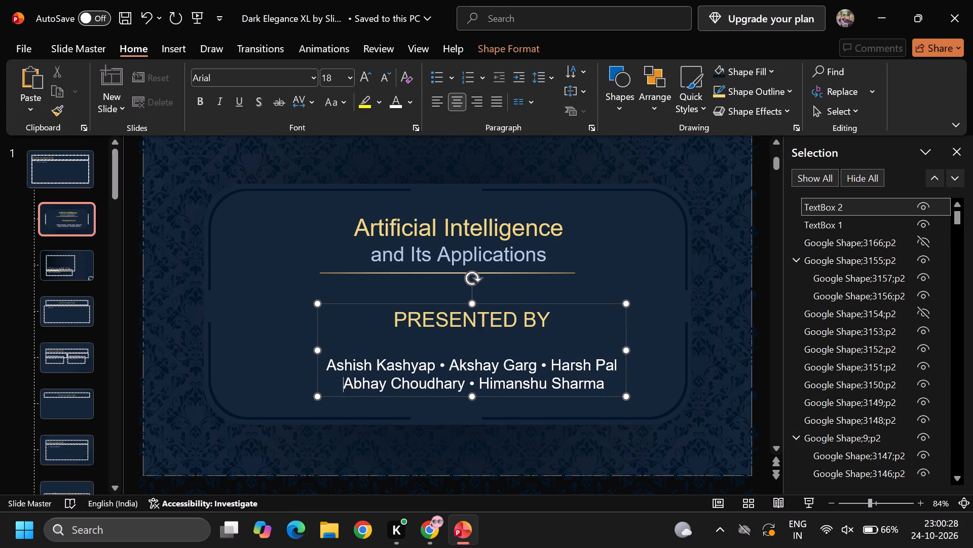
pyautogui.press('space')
# Centre-align the second line of presenter names.
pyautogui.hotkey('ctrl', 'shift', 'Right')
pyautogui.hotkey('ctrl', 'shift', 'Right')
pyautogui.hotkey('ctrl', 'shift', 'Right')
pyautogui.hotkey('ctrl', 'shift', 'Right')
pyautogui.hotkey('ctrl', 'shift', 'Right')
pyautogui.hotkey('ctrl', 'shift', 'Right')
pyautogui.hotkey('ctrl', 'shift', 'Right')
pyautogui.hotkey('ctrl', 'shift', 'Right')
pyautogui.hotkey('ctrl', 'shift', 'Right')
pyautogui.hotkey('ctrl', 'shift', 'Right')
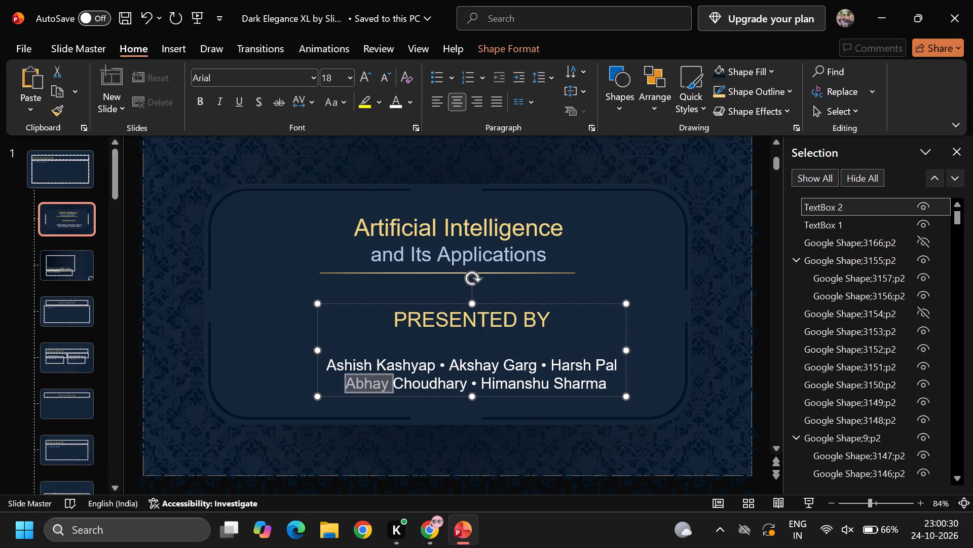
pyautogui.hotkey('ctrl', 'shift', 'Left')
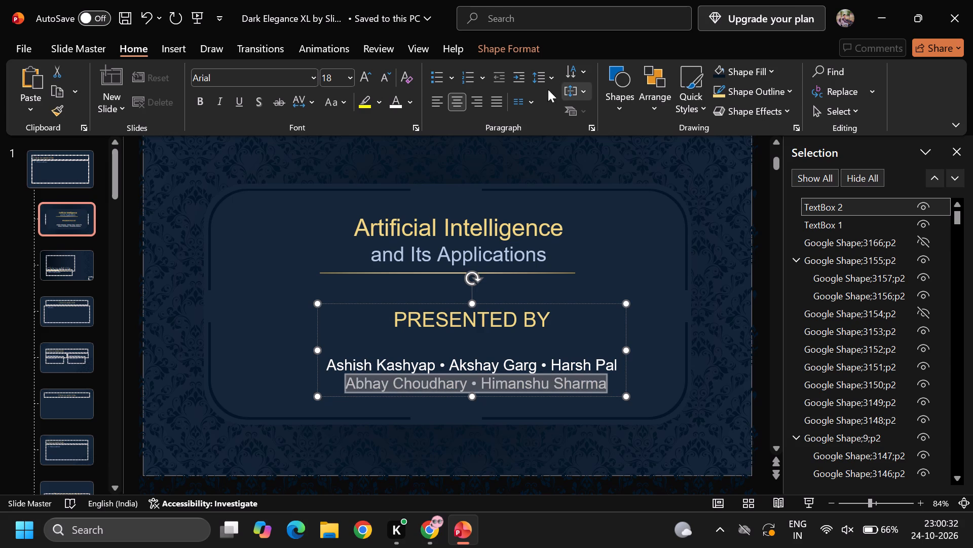
pyautogui.click(453, 99)
pyautogui.click(539, 346)
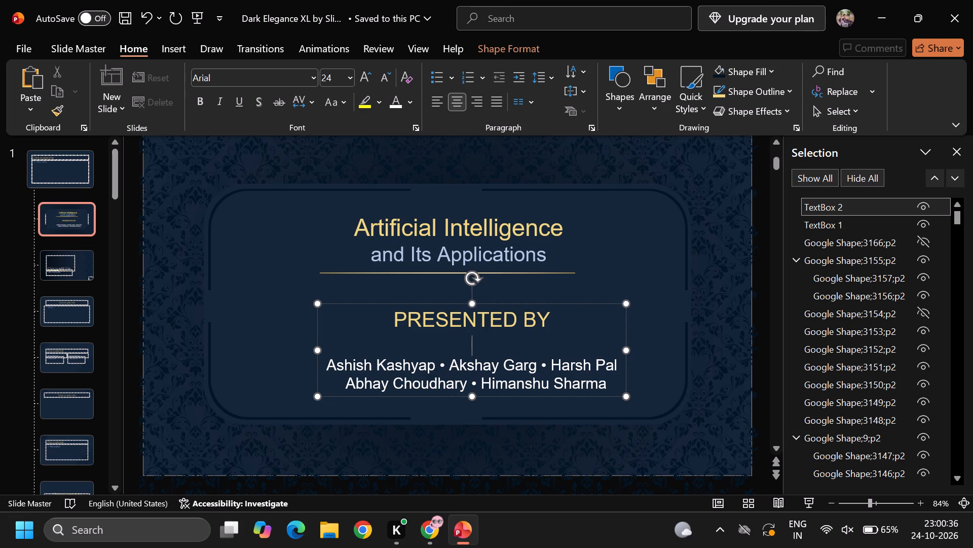
# Change the font of the PRESENTED BY heading and the presenter names below it to Times New Roman.
pyautogui.moveTo(391, 317); pyautogui.dragTo(535, 334)
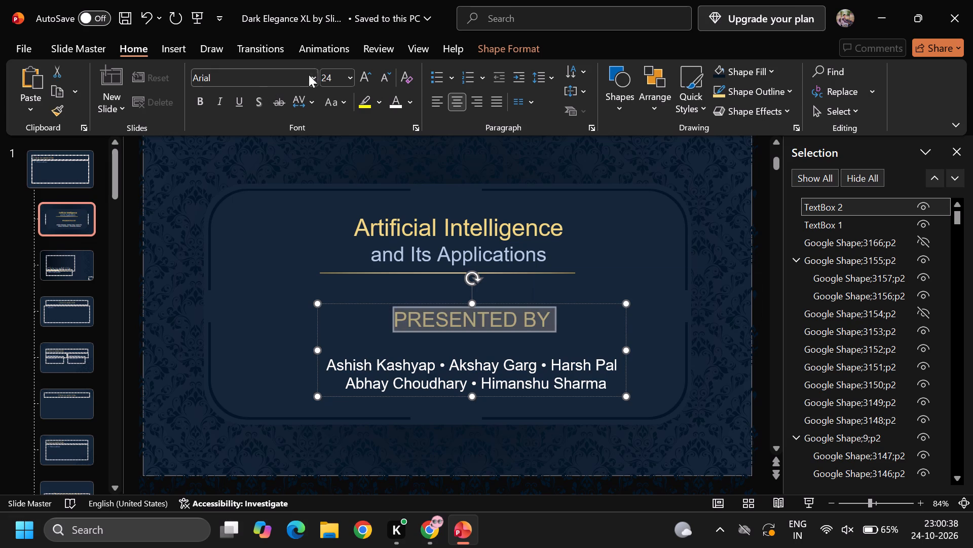
pyautogui.click(314, 75)
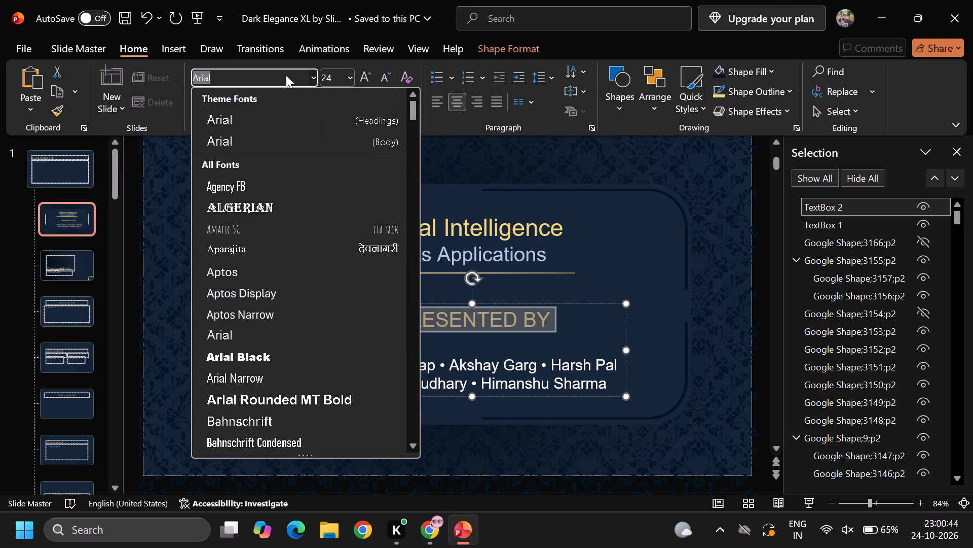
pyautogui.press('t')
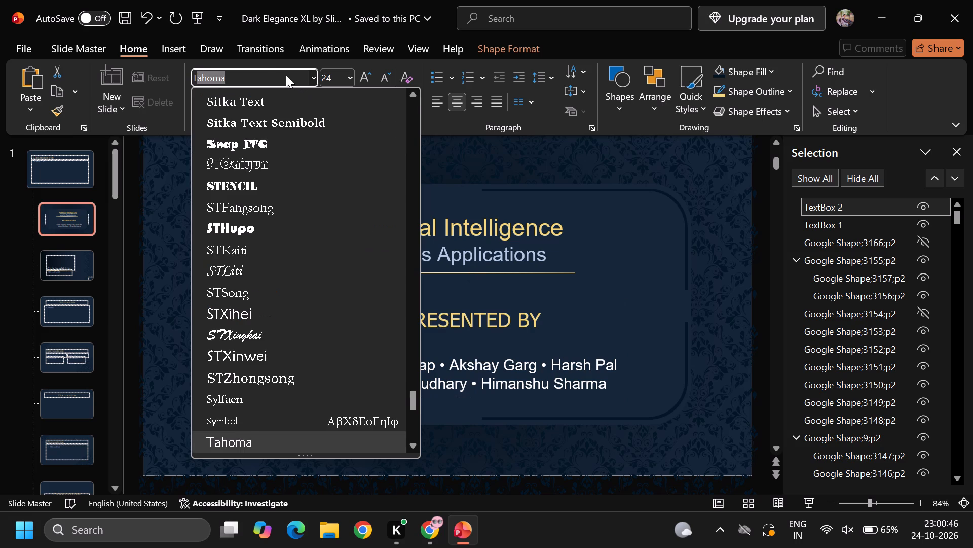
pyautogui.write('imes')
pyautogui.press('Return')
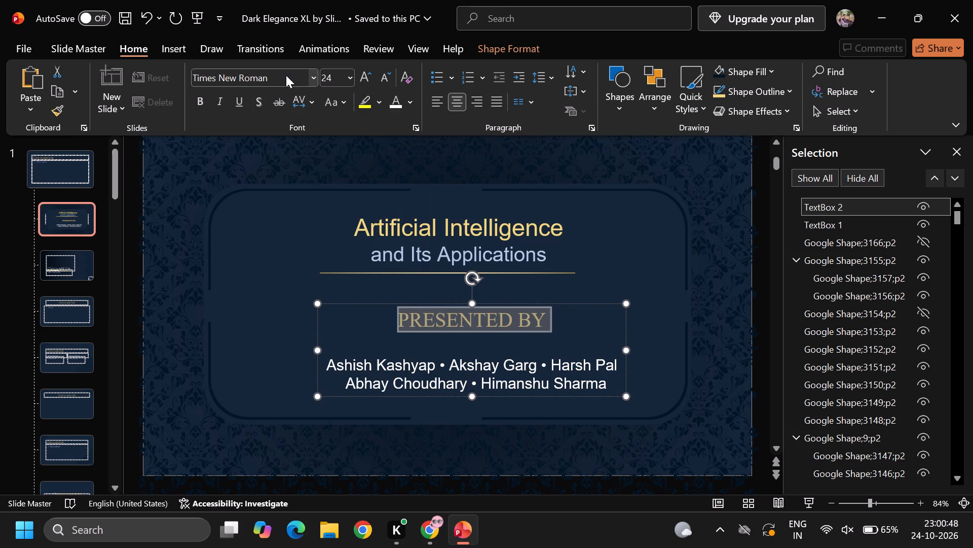
pyautogui.click(425, 316)
pyautogui.click(509, 346)
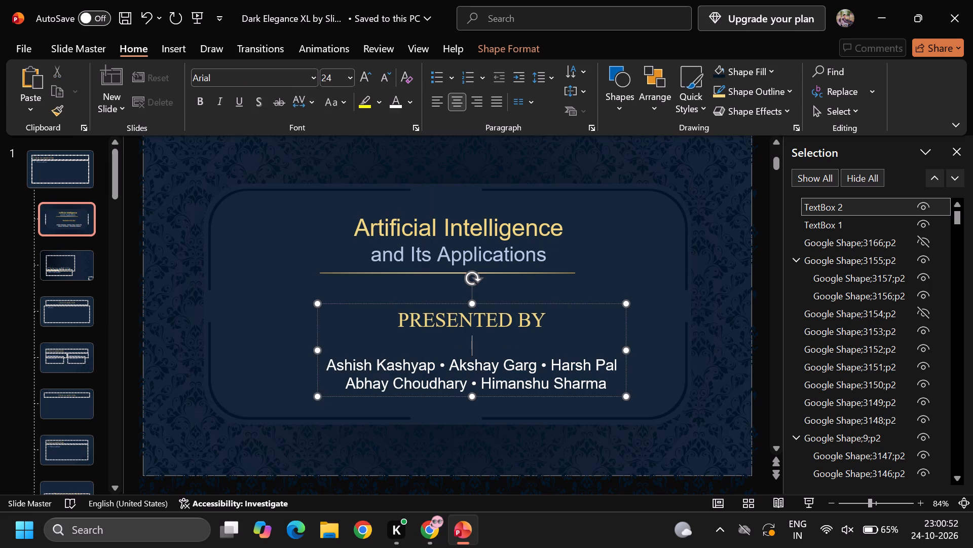
pyautogui.hotkey('ctrl', 'a')
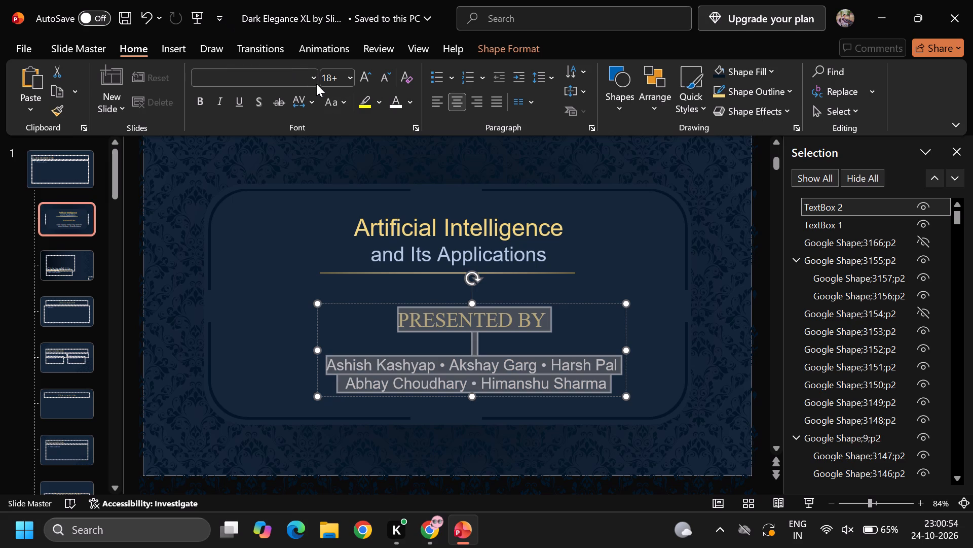
pyautogui.click(312, 78)
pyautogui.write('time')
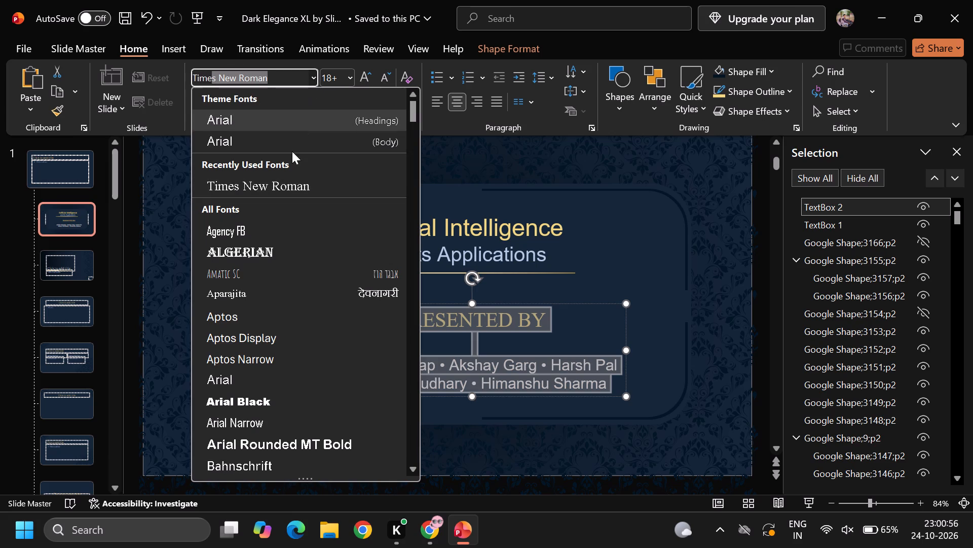
pyautogui.click(282, 182)
# Change both title lines, "Artificial Intelligence" and "and Its Applications", to the Times New Roman font.
pyautogui.click(536, 265)
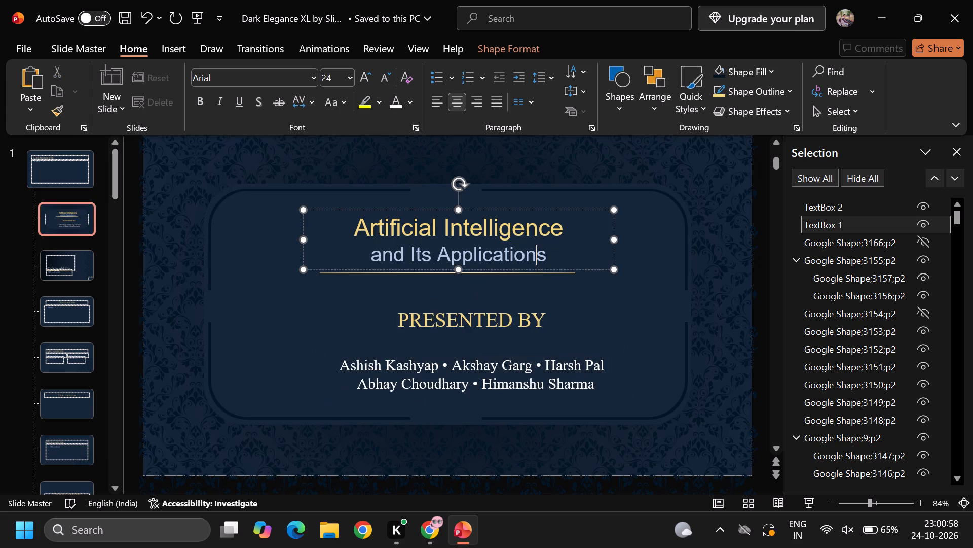
pyautogui.click(559, 262)
pyautogui.hotkey('ctrl', 'a')
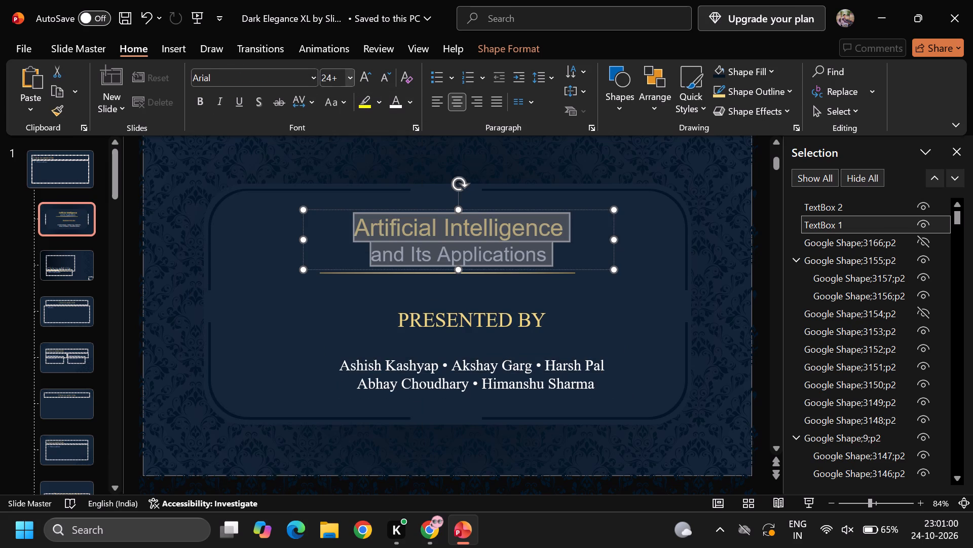
pyautogui.click(312, 75)
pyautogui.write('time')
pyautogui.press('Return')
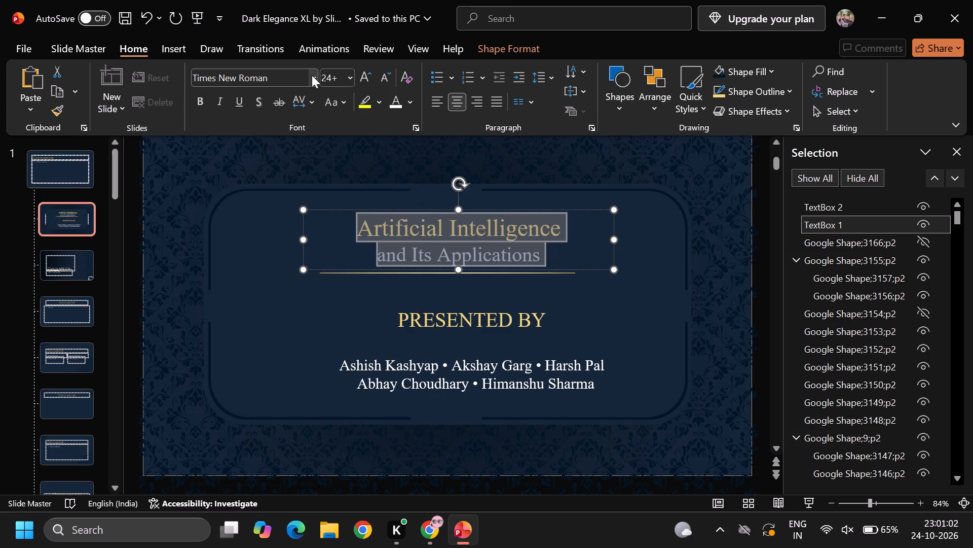
pyautogui.click(514, 279)
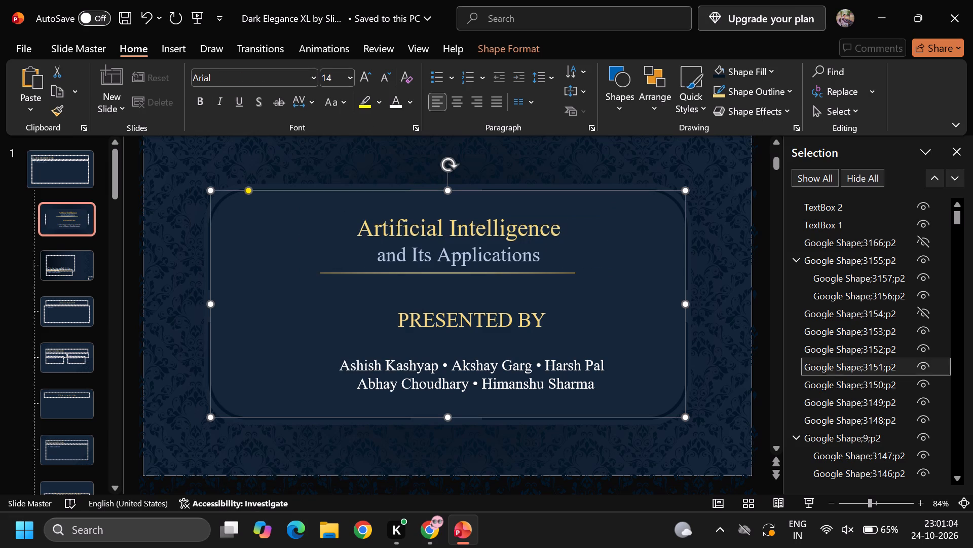
# Move the PRESENTED BY text box so it is centred beneath the title text box.
pyautogui.click(467, 349)
pyautogui.click(439, 262)
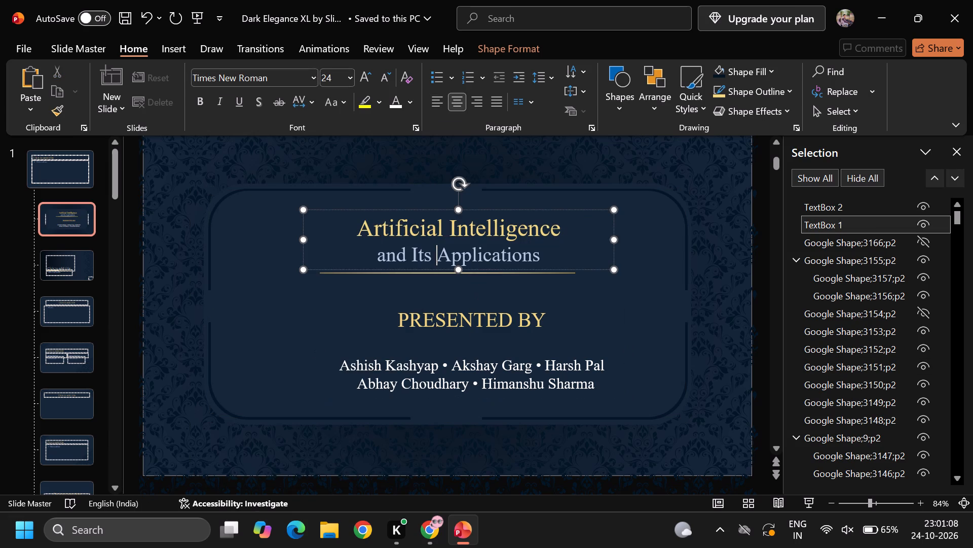
pyautogui.click(476, 330)
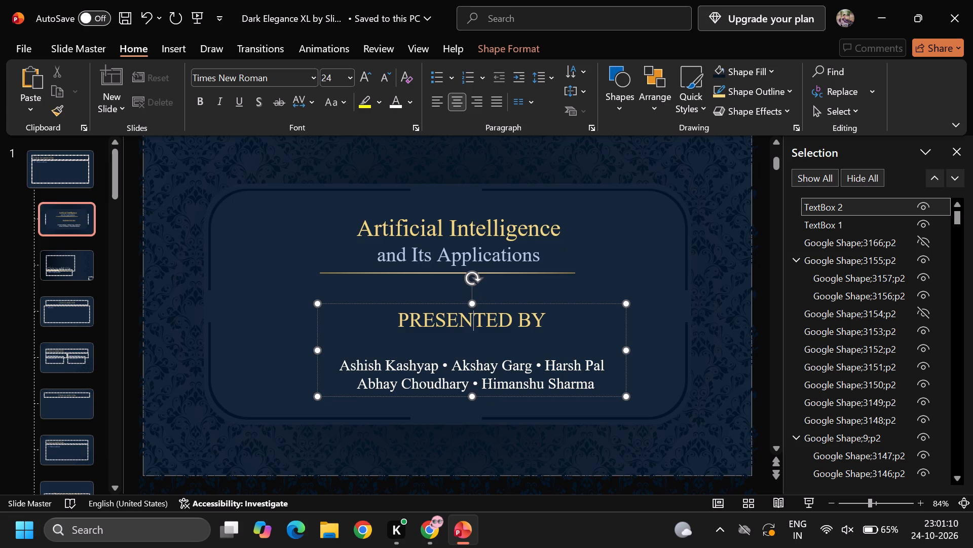
pyautogui.moveTo(623, 338); pyautogui.dragTo(609, 340)
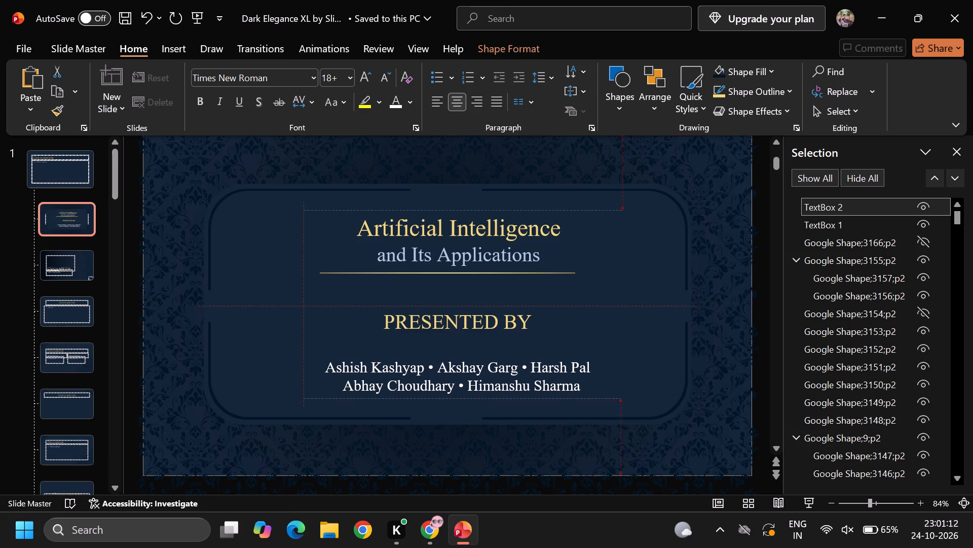
pyautogui.moveTo(609, 340); pyautogui.dragTo(609, 336)
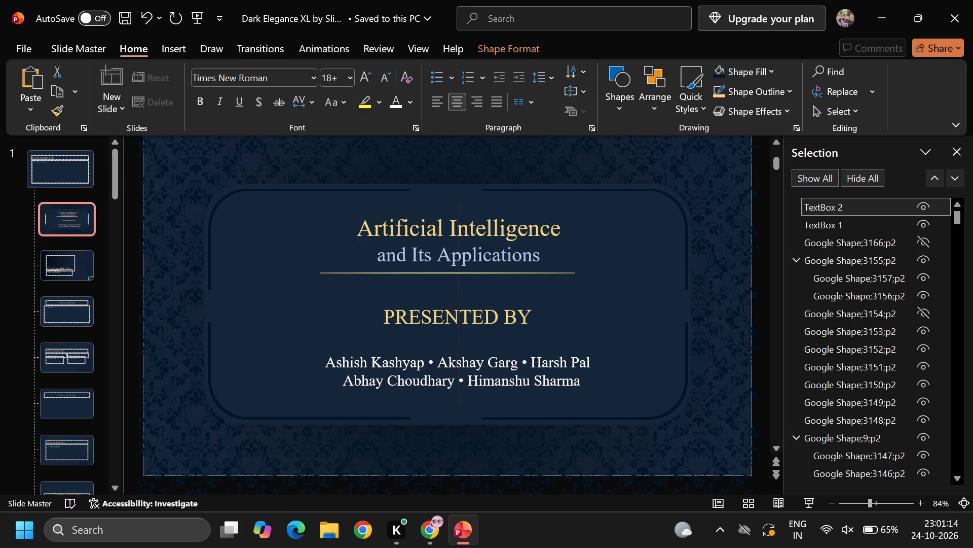
pyautogui.moveTo(609, 336); pyautogui.dragTo(610, 337)
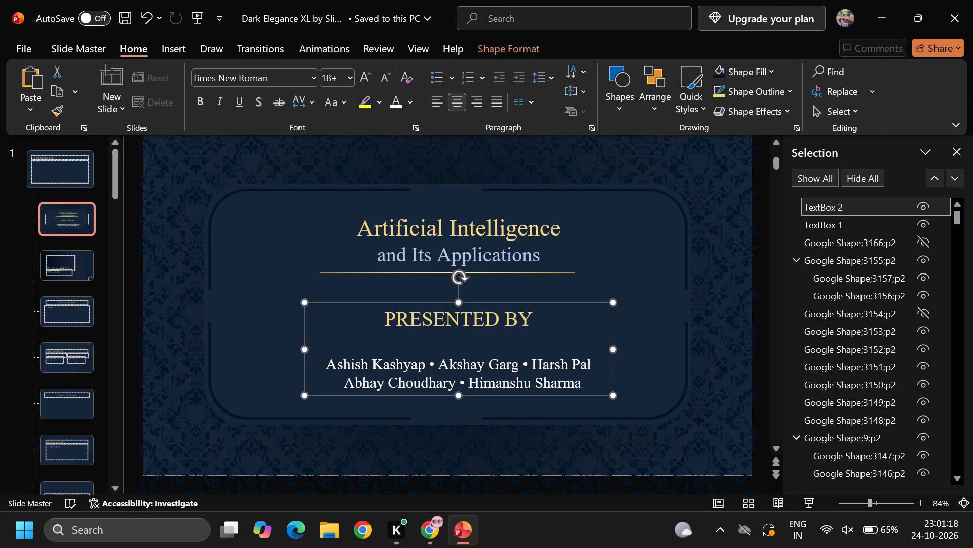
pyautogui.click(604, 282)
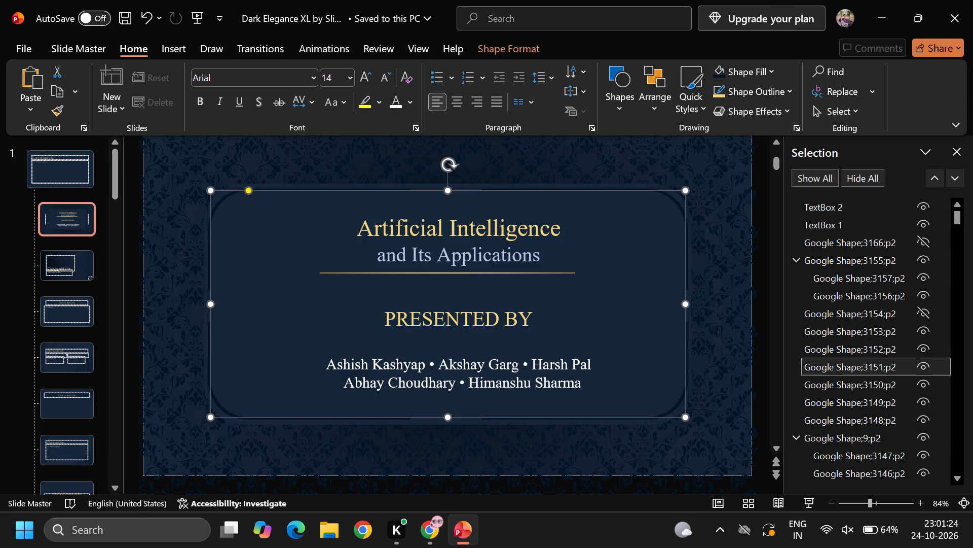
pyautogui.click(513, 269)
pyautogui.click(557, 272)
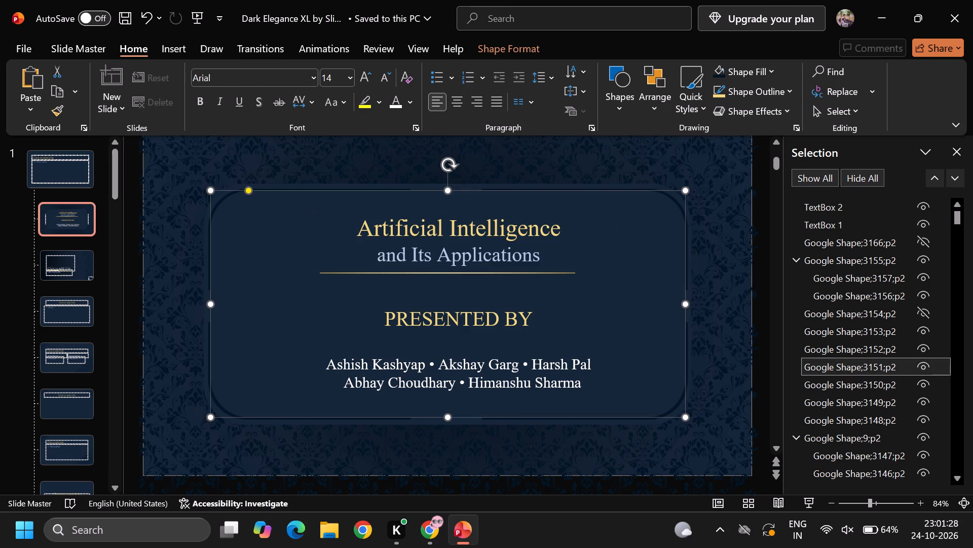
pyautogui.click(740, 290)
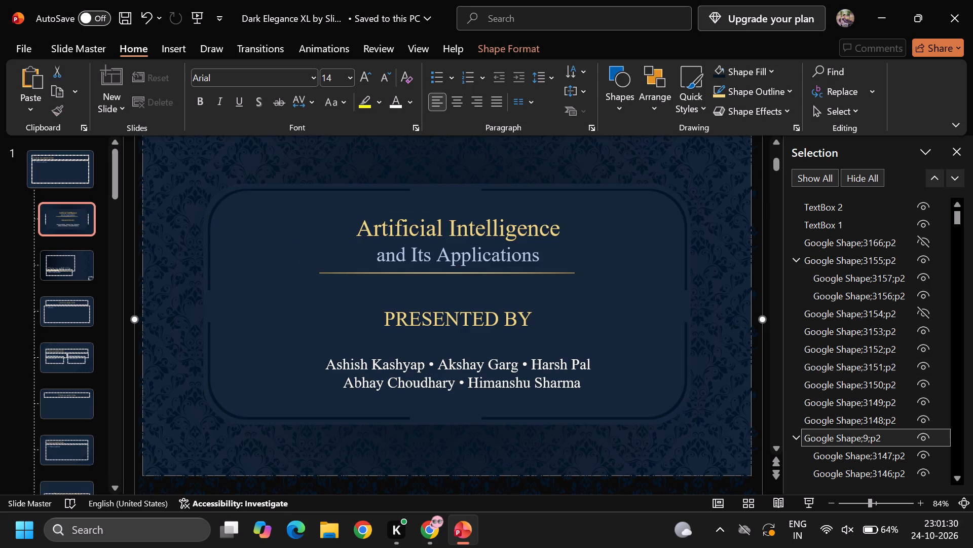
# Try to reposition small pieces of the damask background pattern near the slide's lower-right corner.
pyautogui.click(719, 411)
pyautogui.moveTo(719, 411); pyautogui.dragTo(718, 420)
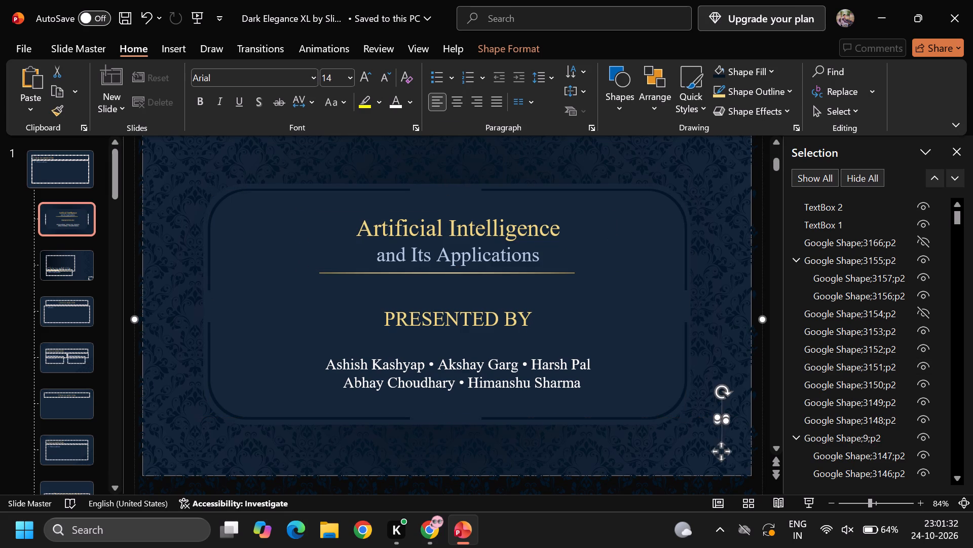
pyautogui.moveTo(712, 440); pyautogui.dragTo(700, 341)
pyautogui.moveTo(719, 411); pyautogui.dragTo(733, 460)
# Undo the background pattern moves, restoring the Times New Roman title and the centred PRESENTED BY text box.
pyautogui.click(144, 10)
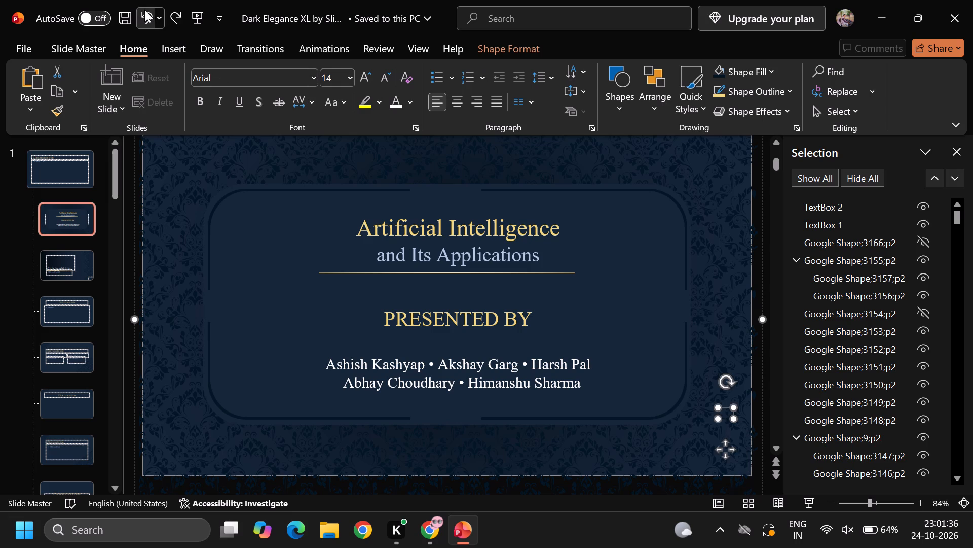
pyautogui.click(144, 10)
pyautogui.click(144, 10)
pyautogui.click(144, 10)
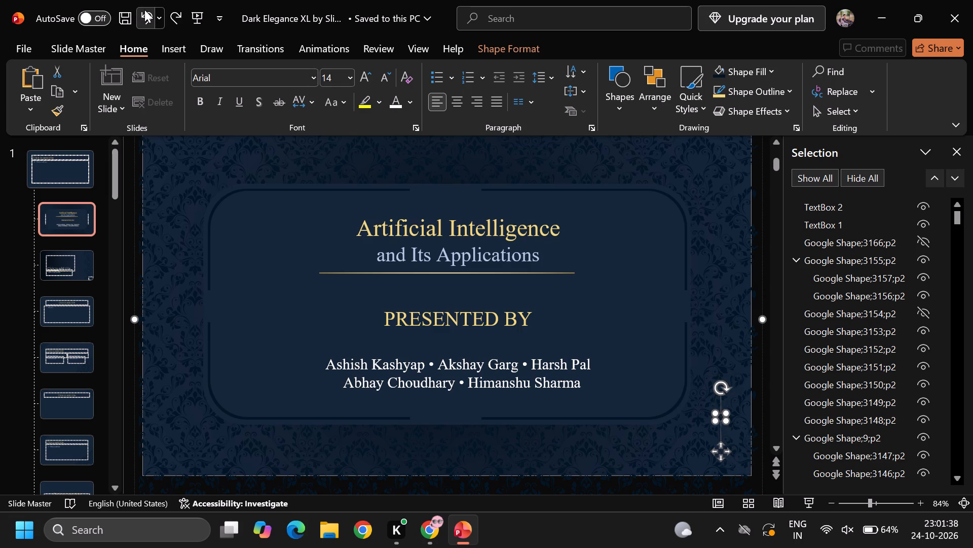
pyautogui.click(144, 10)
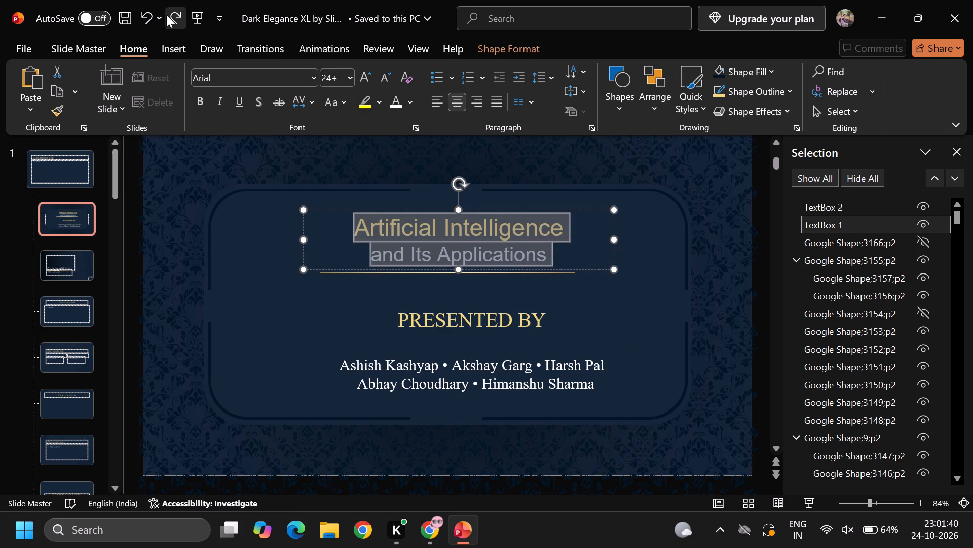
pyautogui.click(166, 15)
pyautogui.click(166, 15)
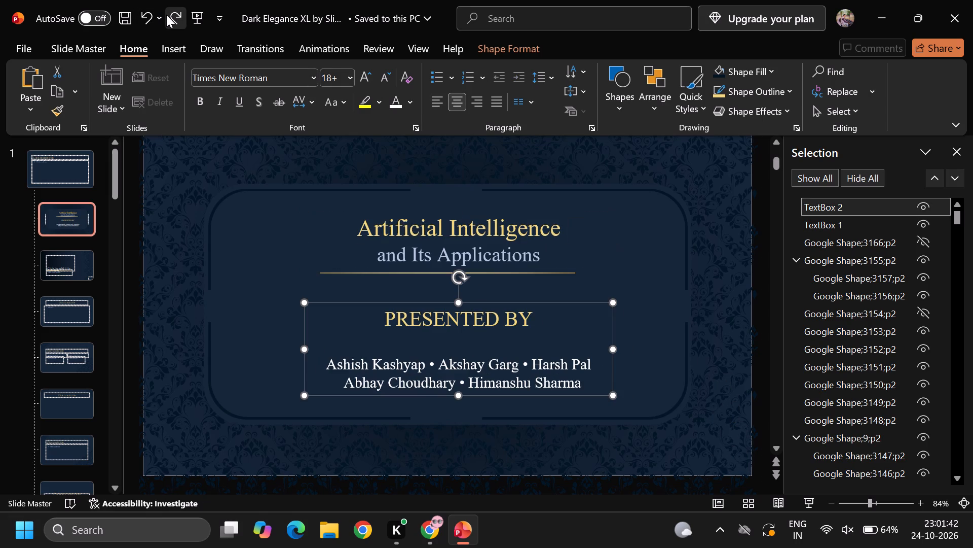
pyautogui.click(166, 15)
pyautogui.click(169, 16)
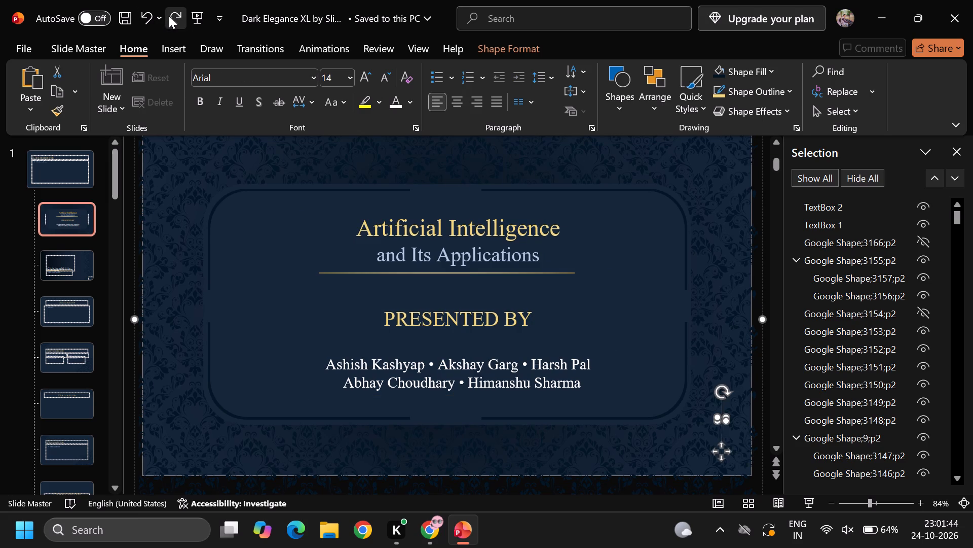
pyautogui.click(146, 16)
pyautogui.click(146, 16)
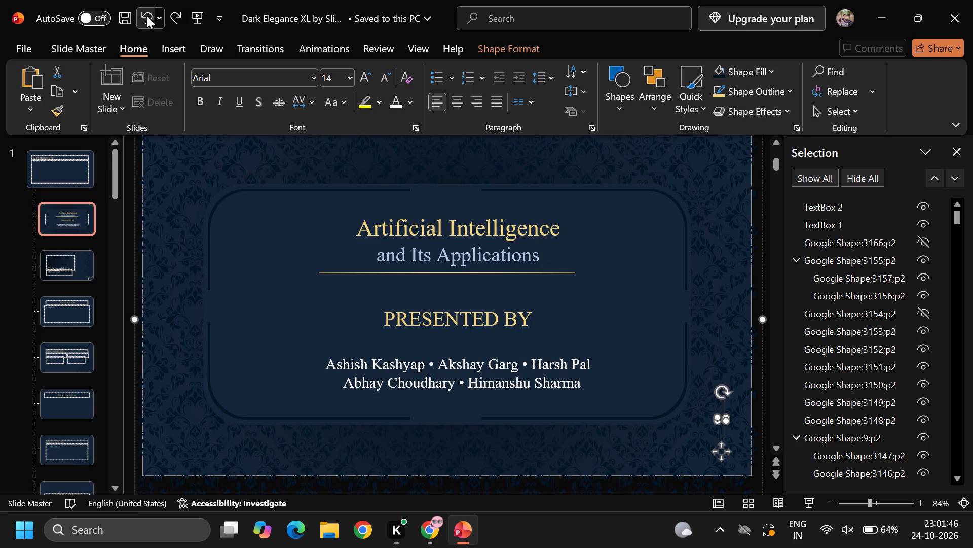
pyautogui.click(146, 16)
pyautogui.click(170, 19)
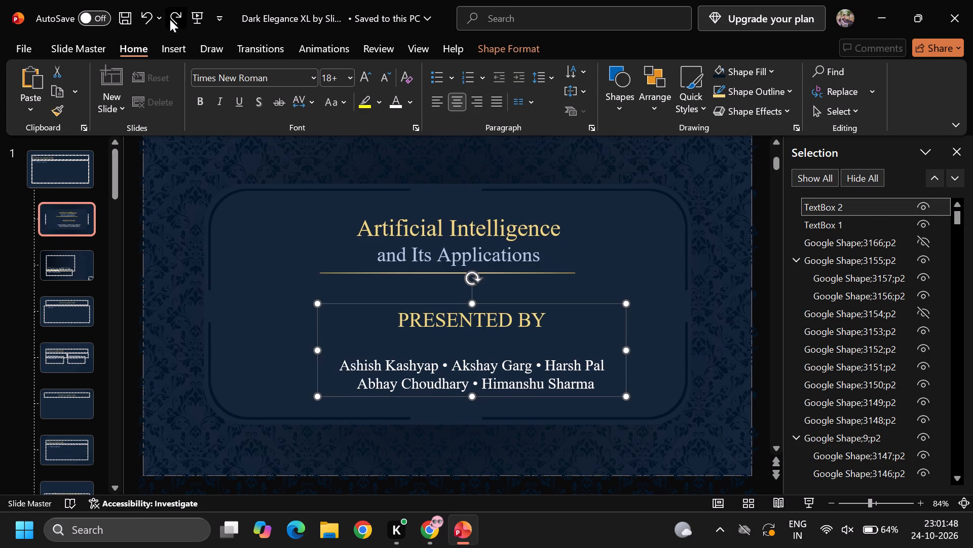
# Open the SECTION_HEADER layout in the slide master.
pyautogui.click(716, 231)
pyautogui.hscroll(1, 551, 403)
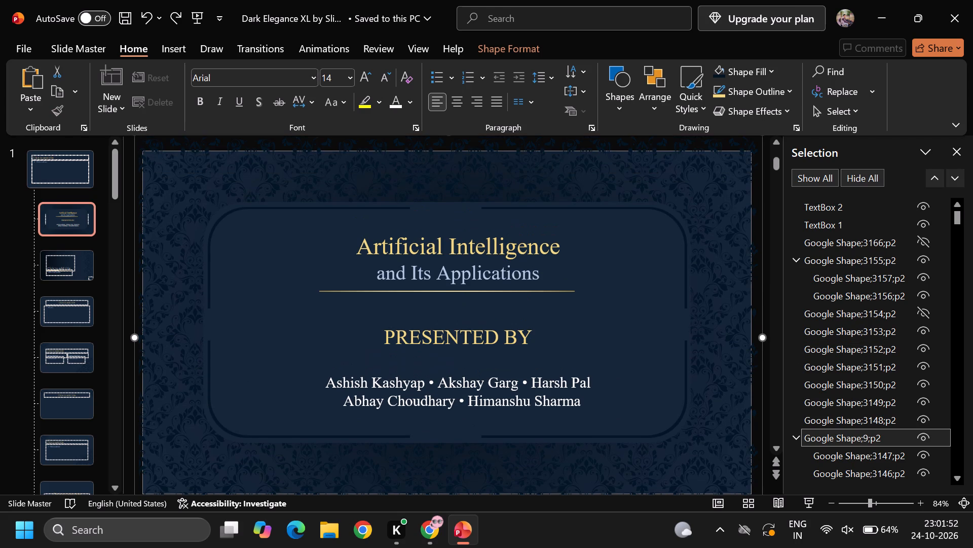
pyautogui.hscroll(1, 551, 403)
pyautogui.click(86, 256)
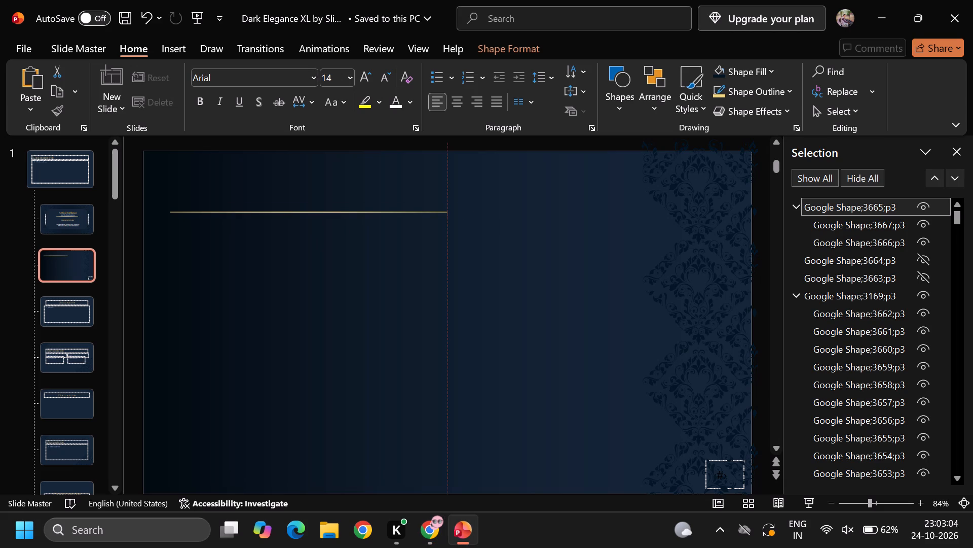
pyautogui.moveTo(368, 207); pyautogui.dragTo(366, 205)
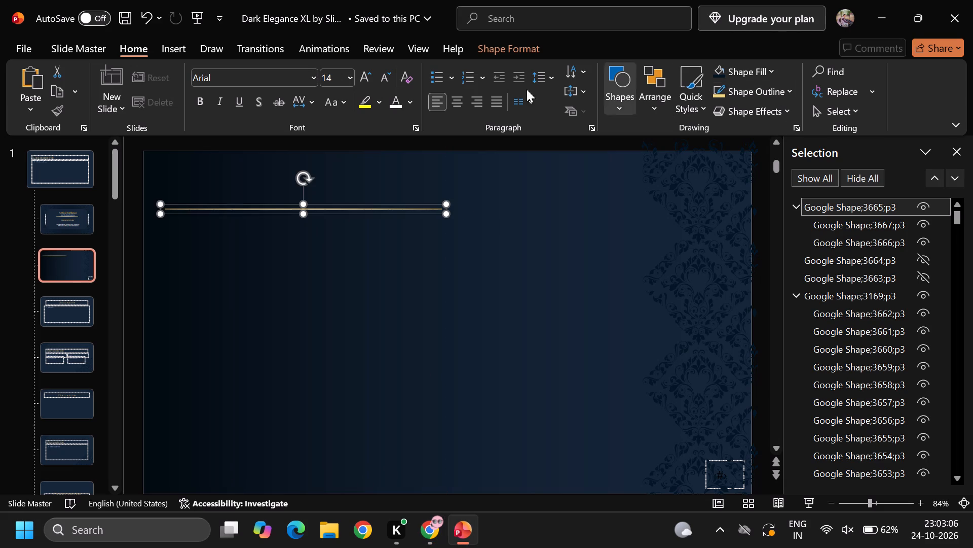
# Insert a text box above the gold line and paste ChatGPT's heading "Introduction to Artificial Intelligence" into it.
pyautogui.click(183, 48)
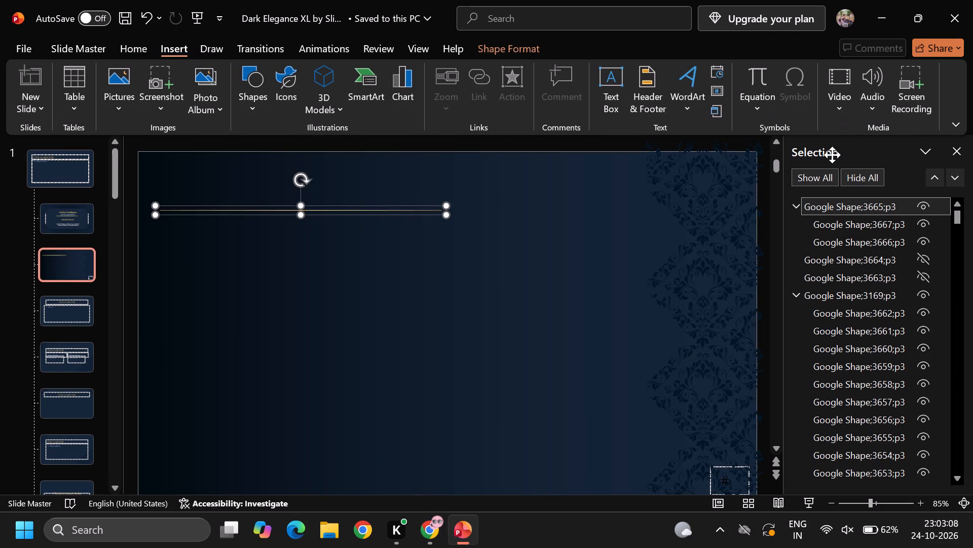
pyautogui.click(616, 106)
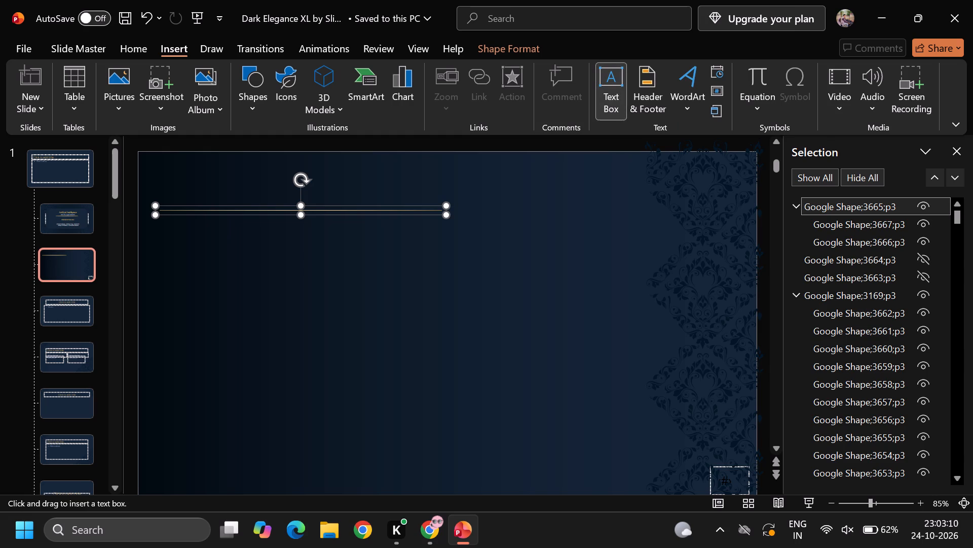
pyautogui.moveTo(151, 168); pyautogui.dragTo(348, 193)
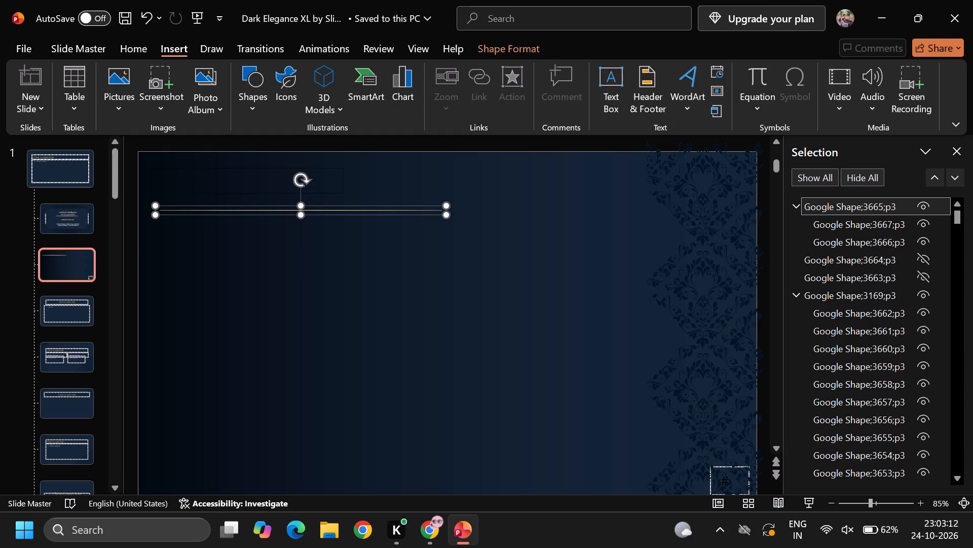
pyautogui.moveTo(348, 193); pyautogui.dragTo(486, 198)
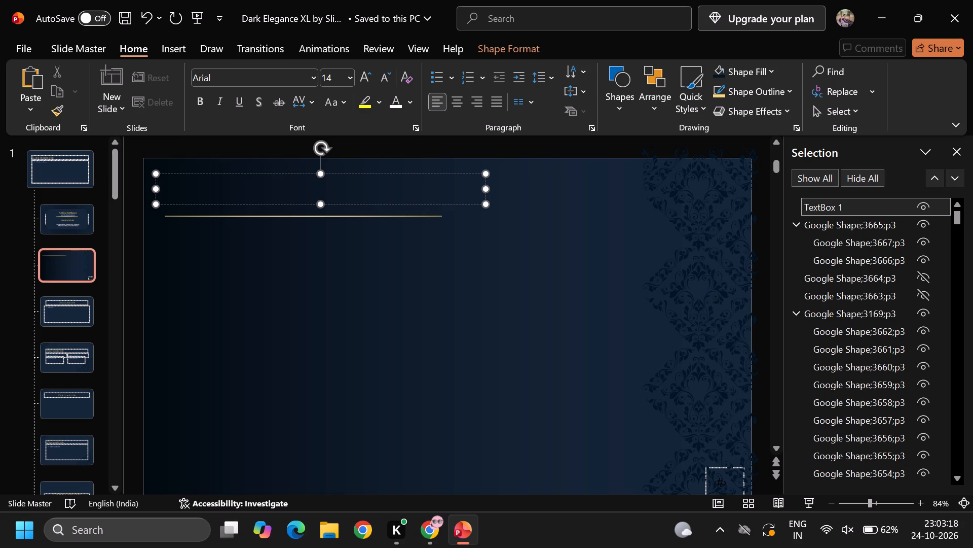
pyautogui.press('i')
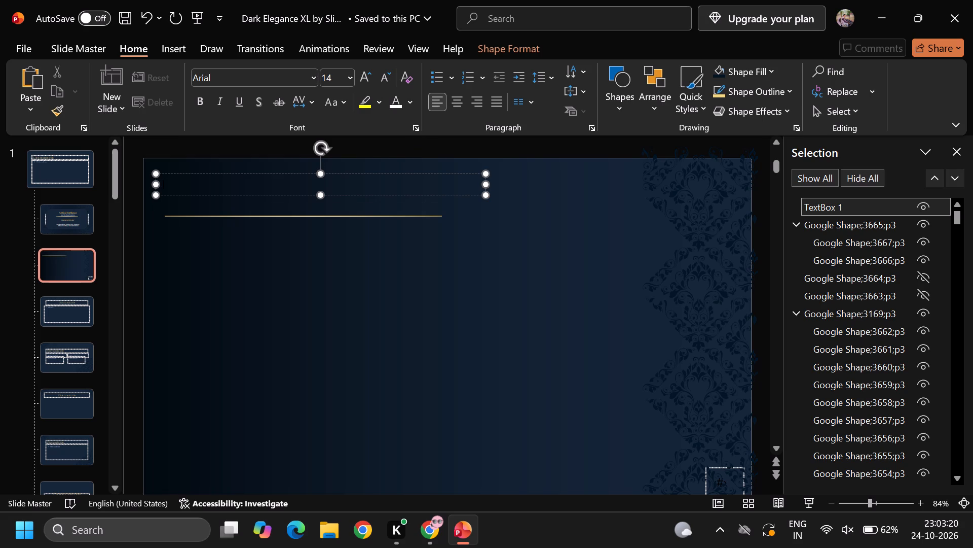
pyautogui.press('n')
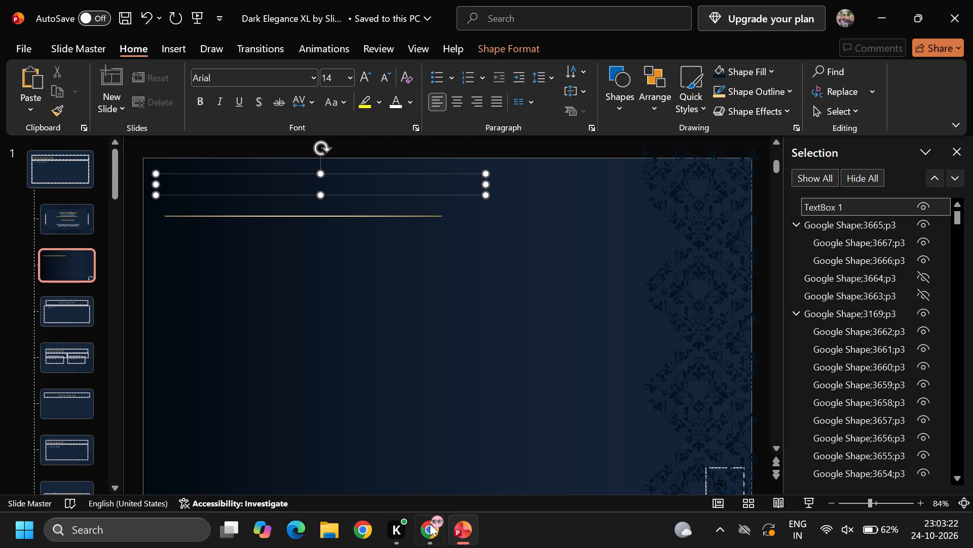
pyautogui.click(430, 531)
pyautogui.hotkey('ctrl', 'c')
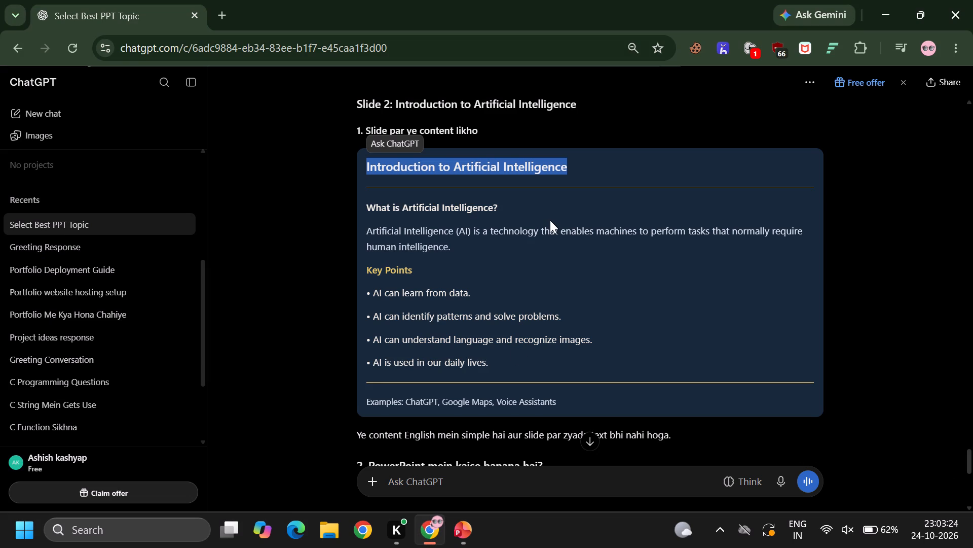
pyautogui.click(456, 533)
pyautogui.hotkey('ctrl', 'a')
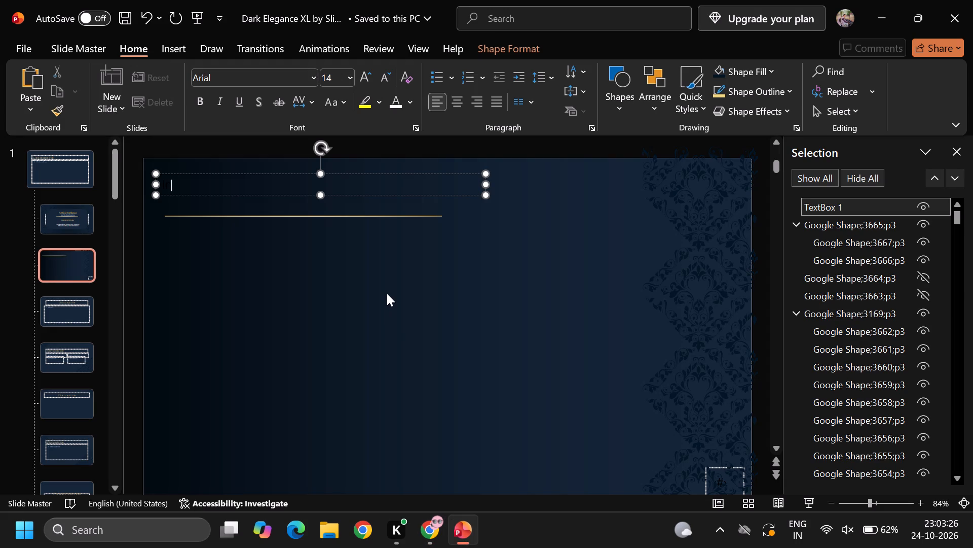
pyautogui.hotkey('ctrl', 'v')
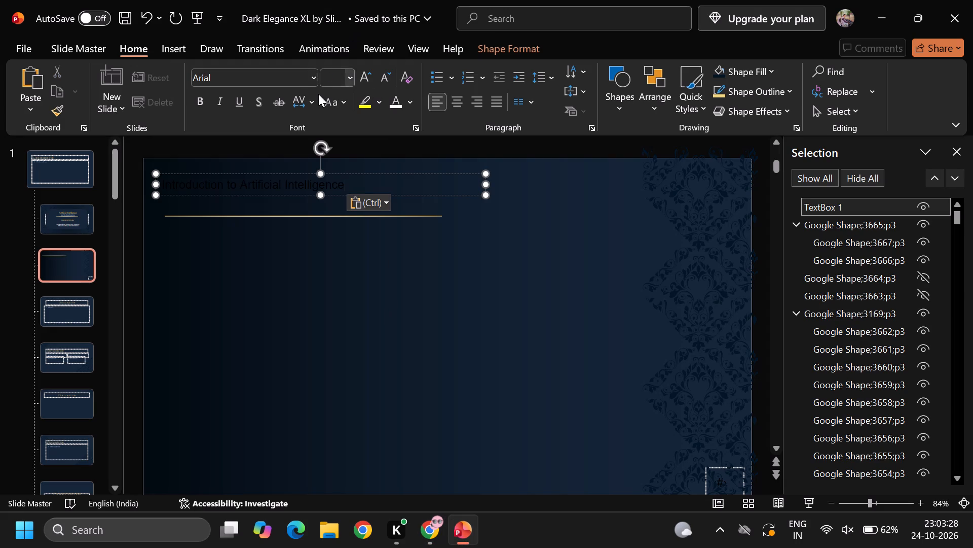
# Format the "Introduction to Artificial Intelligence" heading in white Times New Roman at size 24.
pyautogui.click(319, 70)
pyautogui.hotkey('ctrl', 'a')
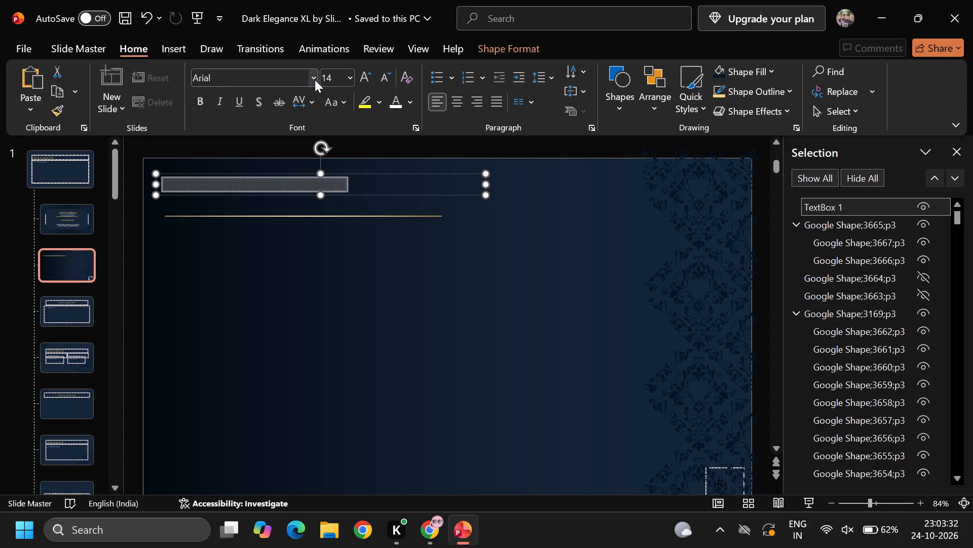
pyautogui.click(315, 80)
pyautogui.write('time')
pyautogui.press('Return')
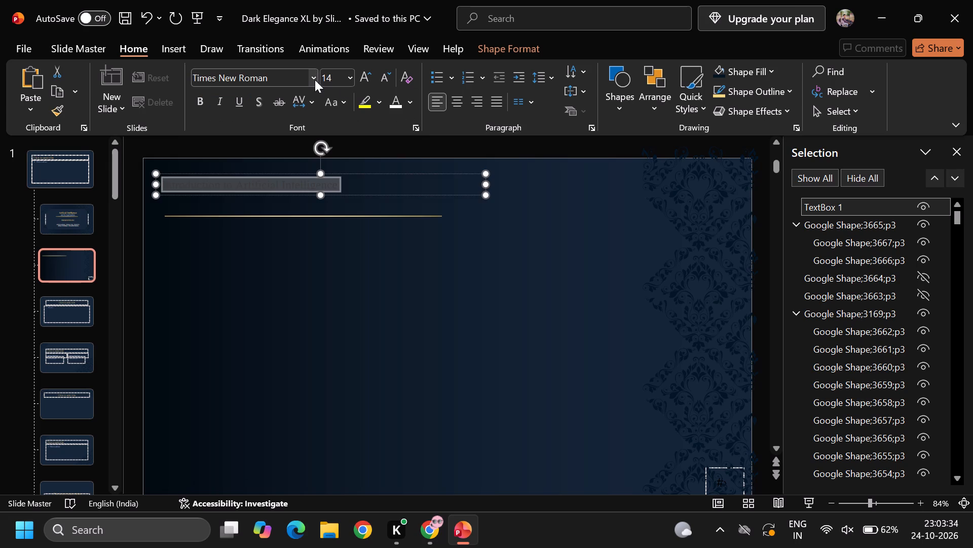
pyautogui.click(395, 104)
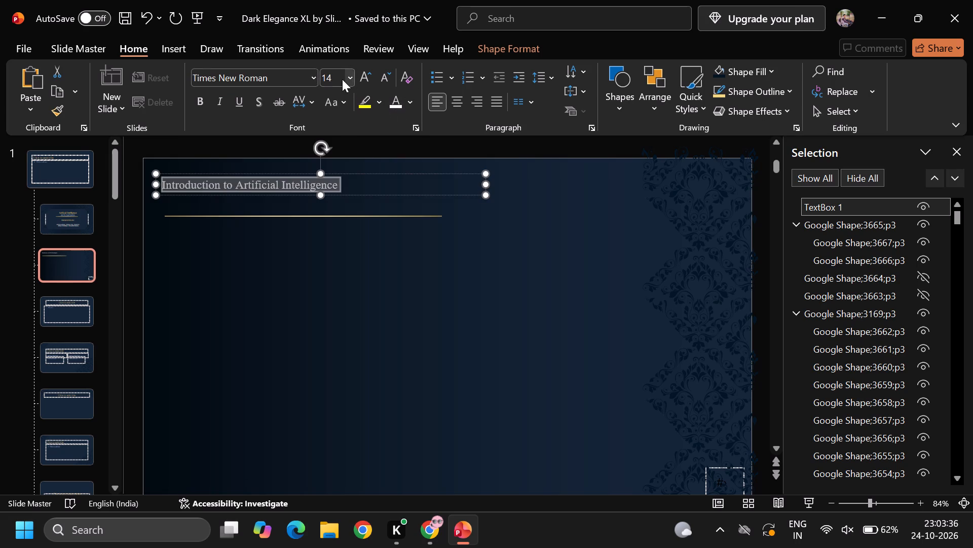
pyautogui.click(348, 78)
pyautogui.click(345, 284)
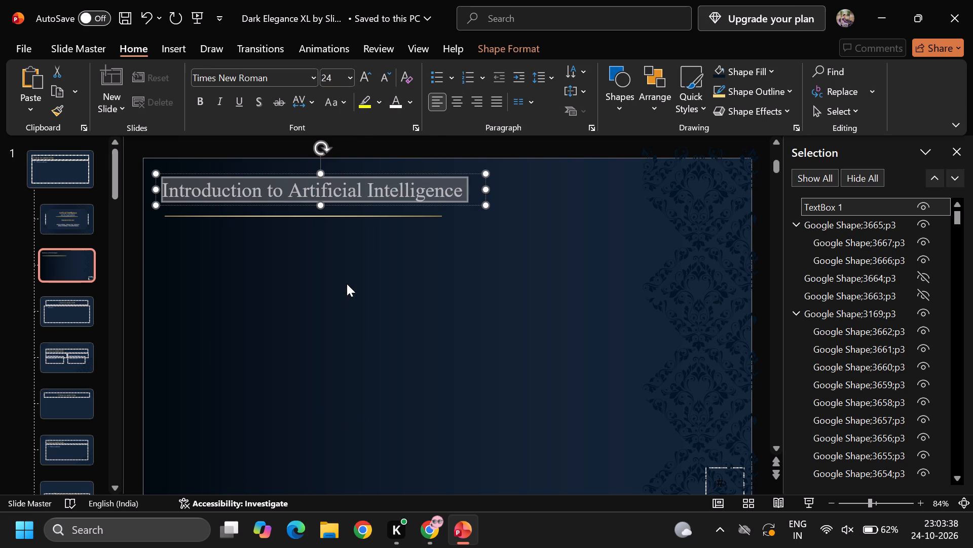
pyautogui.click(435, 540)
pyautogui.click(466, 535)
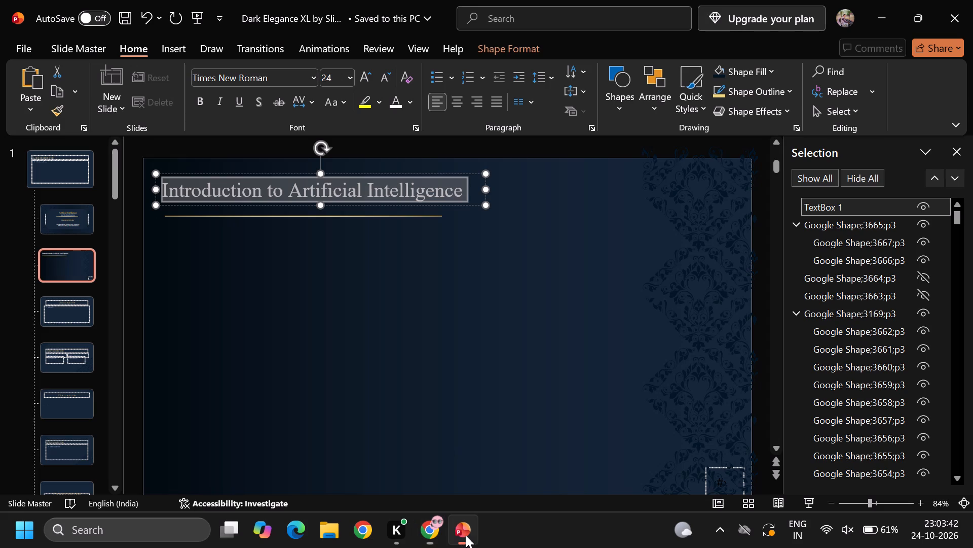
# Lengthen and thicken the gold line under the heading so it extends past the heading's right end.
pyautogui.click(482, 290)
pyautogui.click(435, 212)
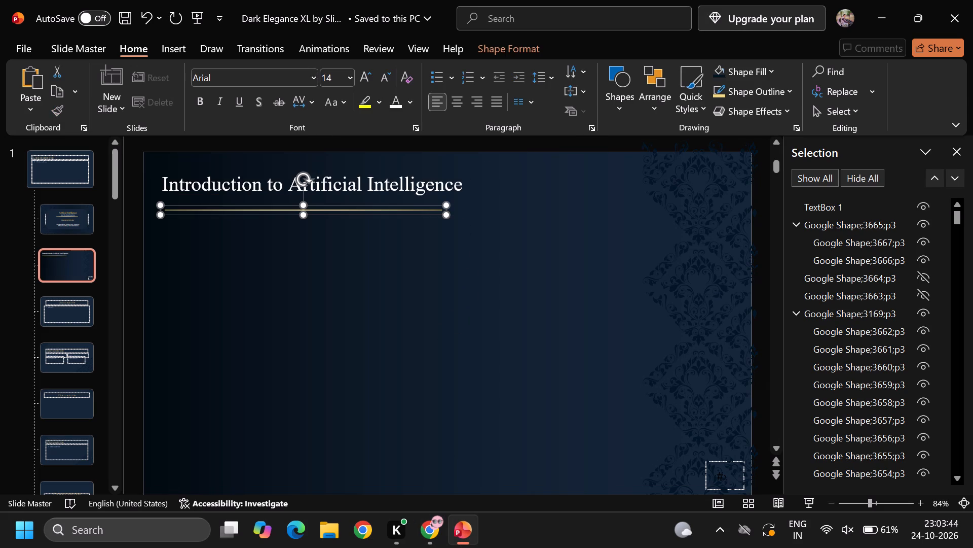
pyautogui.moveTo(450, 213); pyautogui.dragTo(465, 213)
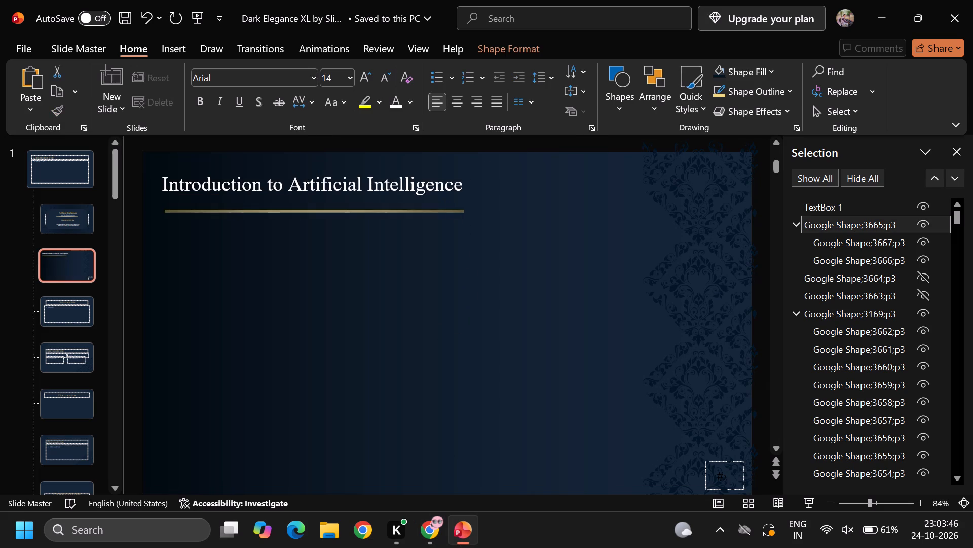
pyautogui.moveTo(465, 213); pyautogui.dragTo(542, 204)
pyautogui.click(529, 251)
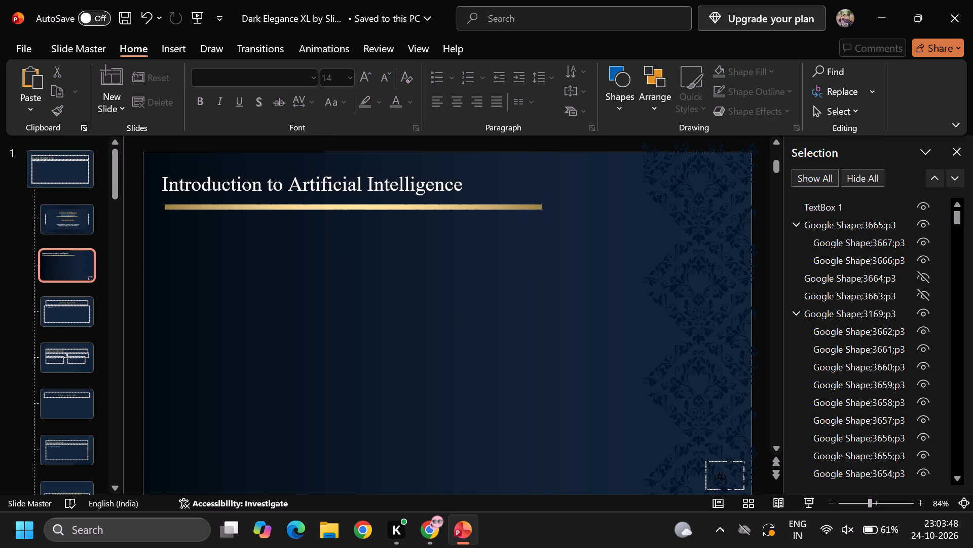
# Undo the lengthening and thickening of the gold line under the heading.
pyautogui.click(404, 210)
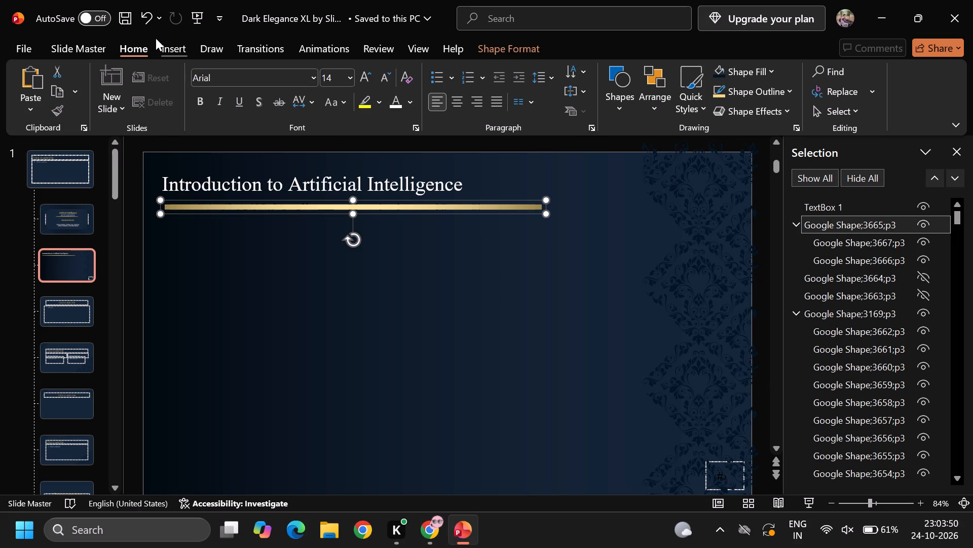
pyautogui.click(145, 18)
# Set the "Introduction to Artificial Intelligence" heading's font size to 20.
pyautogui.click(419, 187)
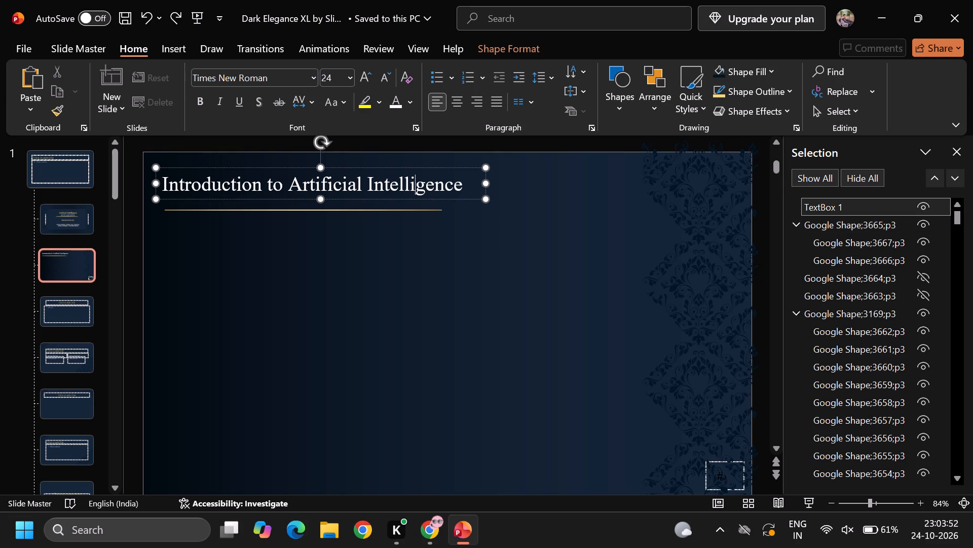
pyautogui.hotkey('ctrl', 'a')
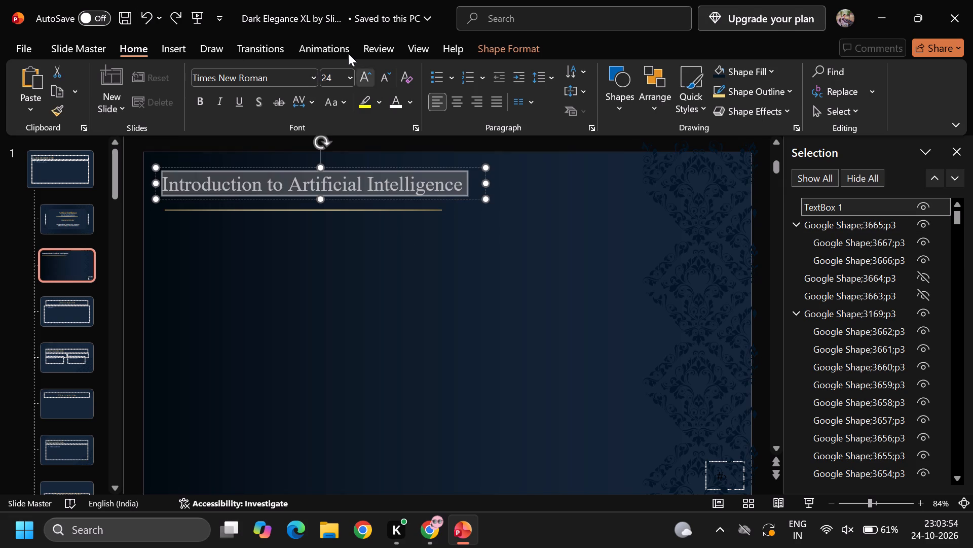
pyautogui.click(350, 75)
pyautogui.click(345, 263)
pyautogui.click(469, 268)
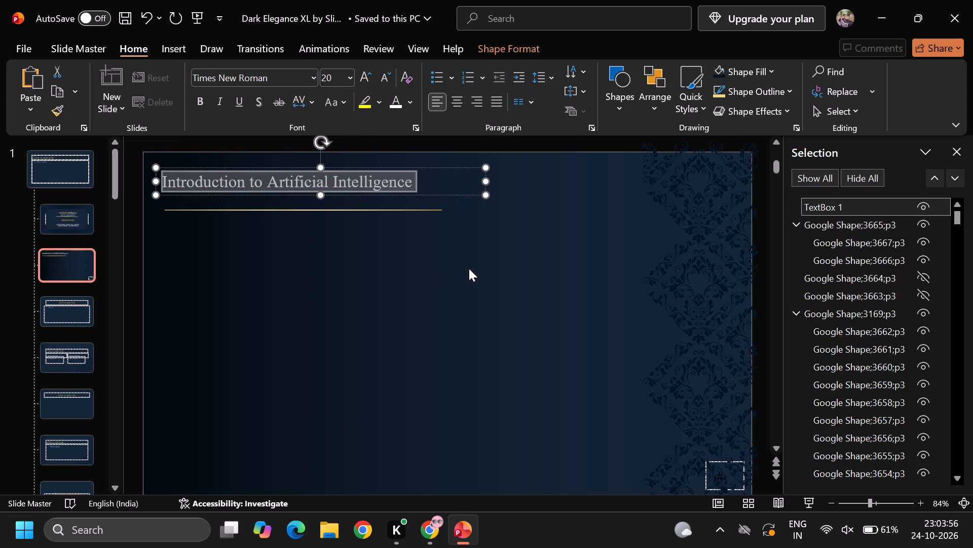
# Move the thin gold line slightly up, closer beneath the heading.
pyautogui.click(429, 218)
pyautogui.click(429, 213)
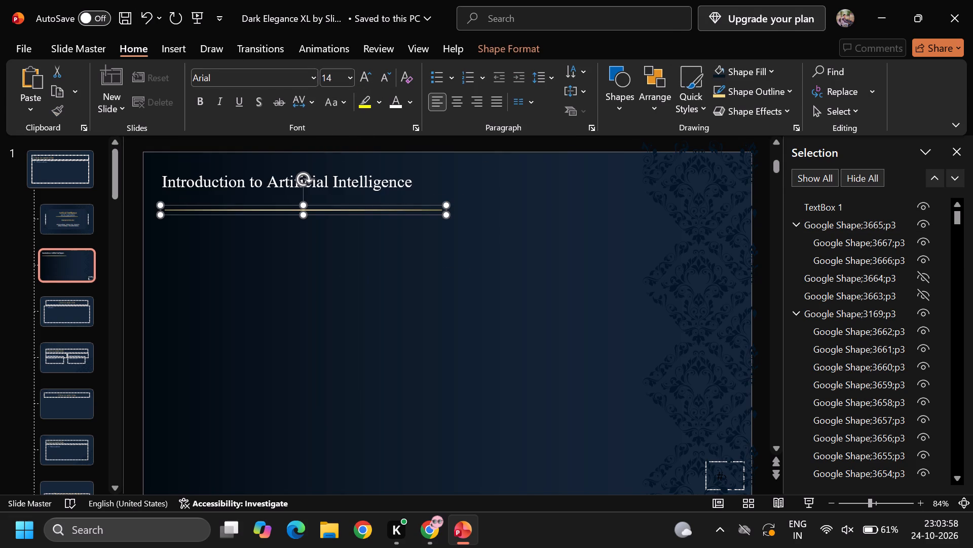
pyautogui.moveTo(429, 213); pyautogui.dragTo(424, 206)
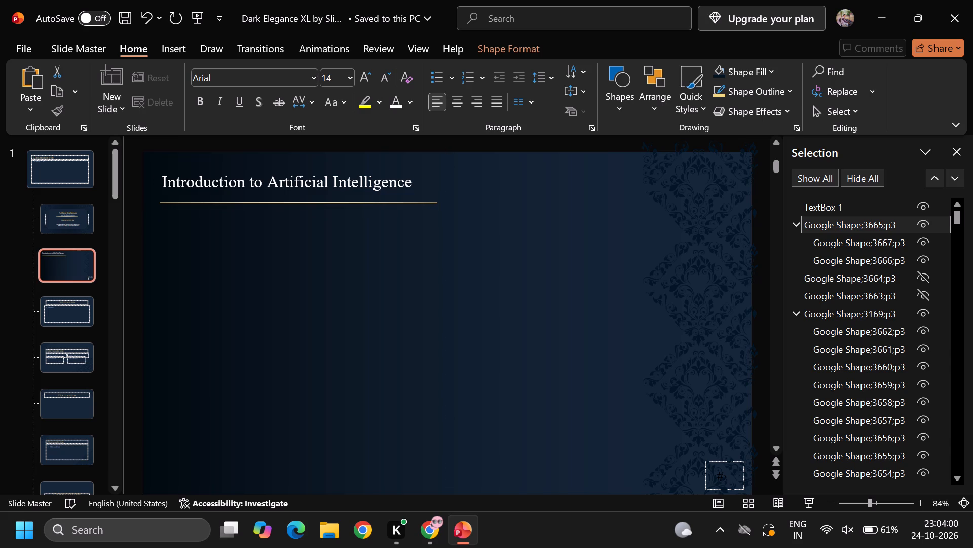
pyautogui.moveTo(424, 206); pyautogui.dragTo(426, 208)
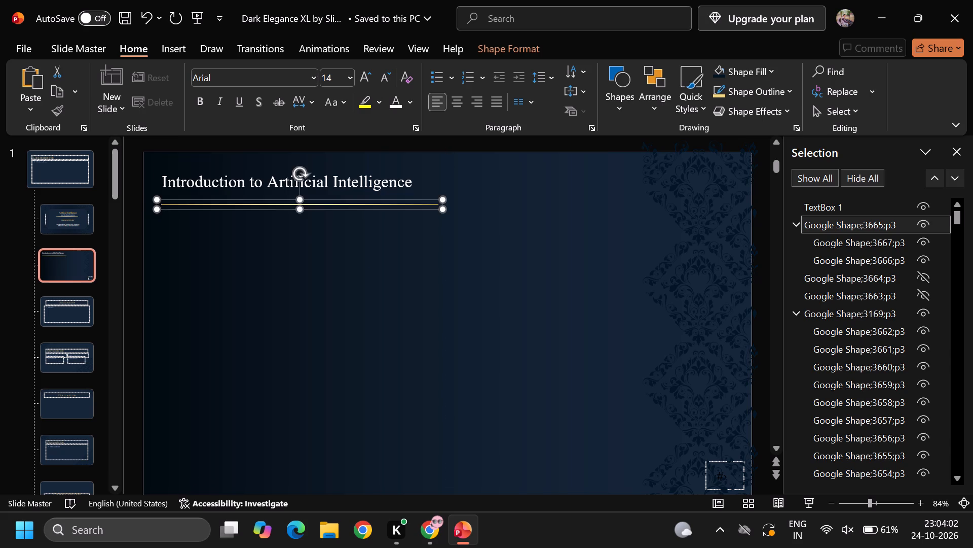
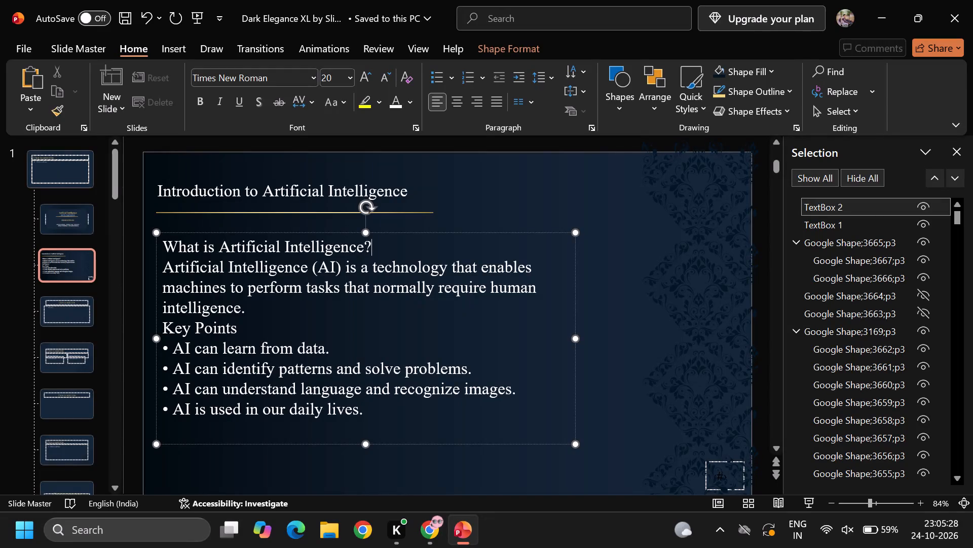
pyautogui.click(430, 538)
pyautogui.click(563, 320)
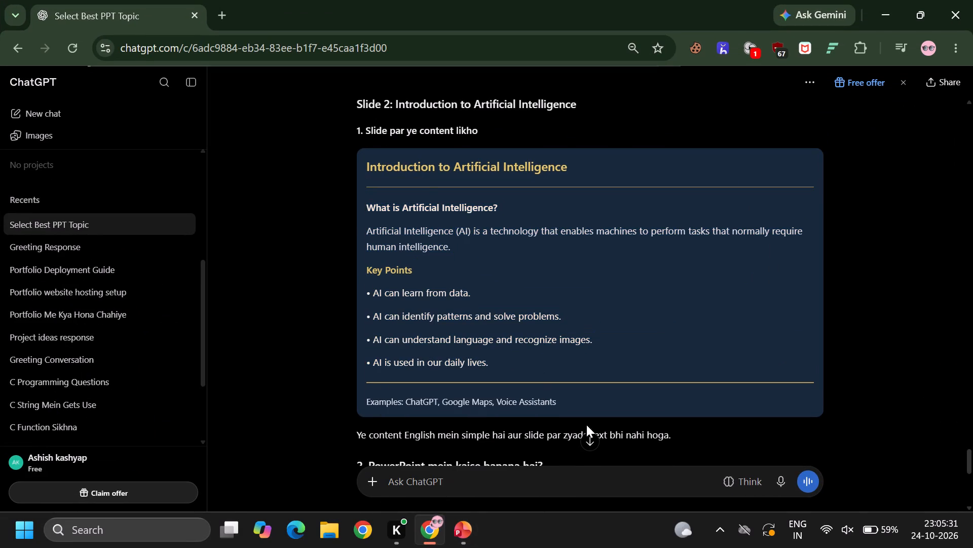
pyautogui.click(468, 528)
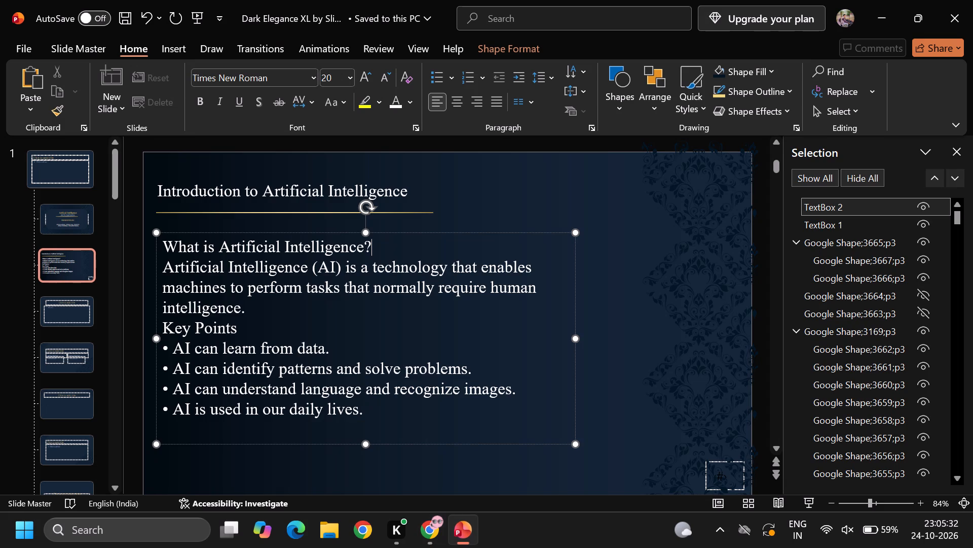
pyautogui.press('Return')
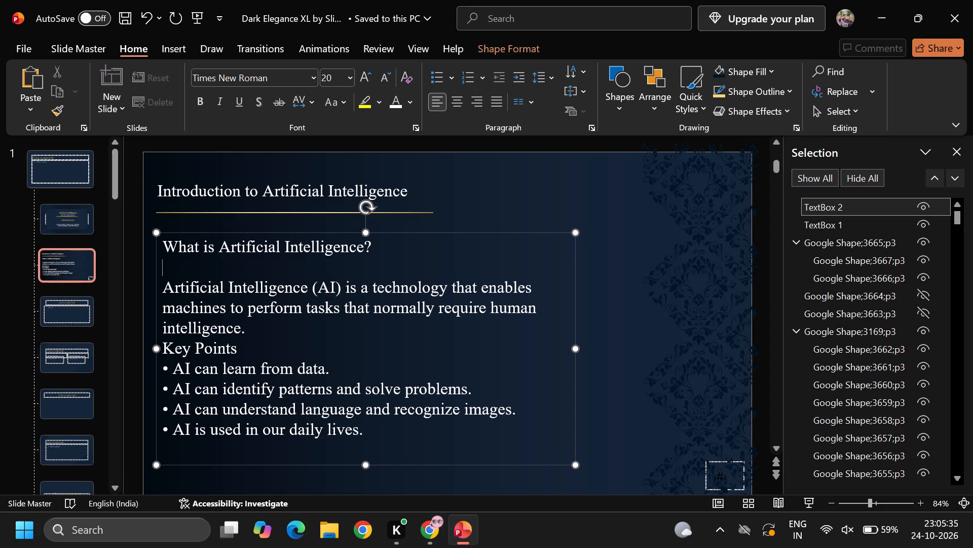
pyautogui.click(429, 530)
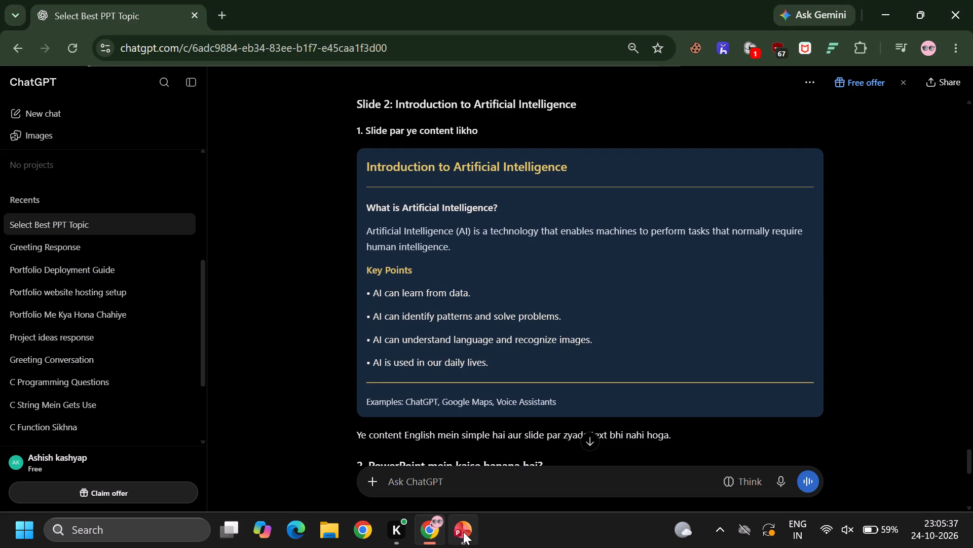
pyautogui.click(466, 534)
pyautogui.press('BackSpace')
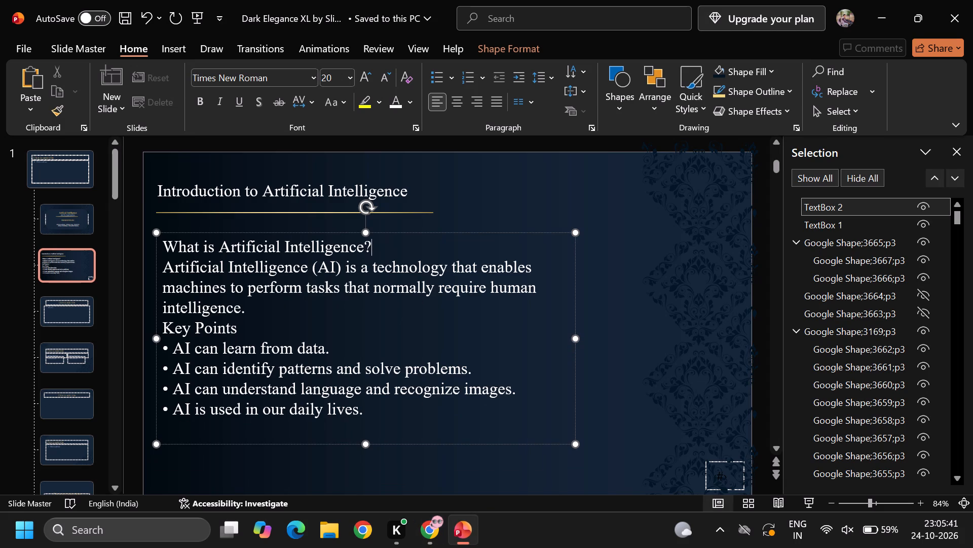
# Set all the body text, from "What is Artificial Intelligence?" to the last bullet, to font size 18.
pyautogui.hotkey('ctrl', 'Left')
pyautogui.hotkey('ctrl', 'Left')
pyautogui.hotkey('ctrl', 'Left')
pyautogui.hotkey('ctrl', 'Left')
pyautogui.hotkey('ctrl', 'Left')
pyautogui.hotkey('ctrl', 'shift', 'Down')
pyautogui.hotkey('ctrl', 'shift', 'Down')
pyautogui.hotkey('ctrl', 'shift', 'Down')
pyautogui.hotkey('ctrl', 'shift', 'Down')
pyautogui.hotkey('ctrl', 'shift', 'Down')
pyautogui.hotkey('ctrl', 'shift', 'Down')
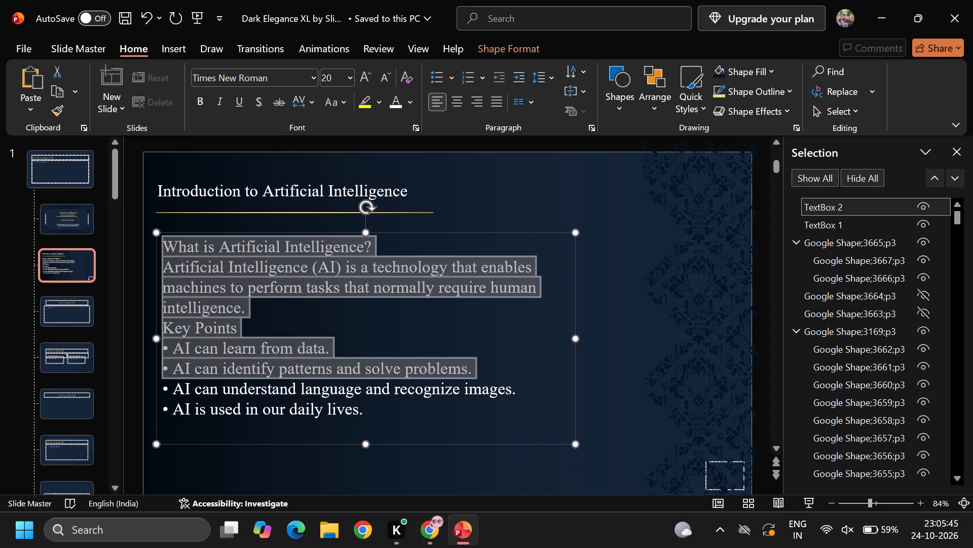
pyautogui.hotkey('ctrl', 'shift', 'Down')
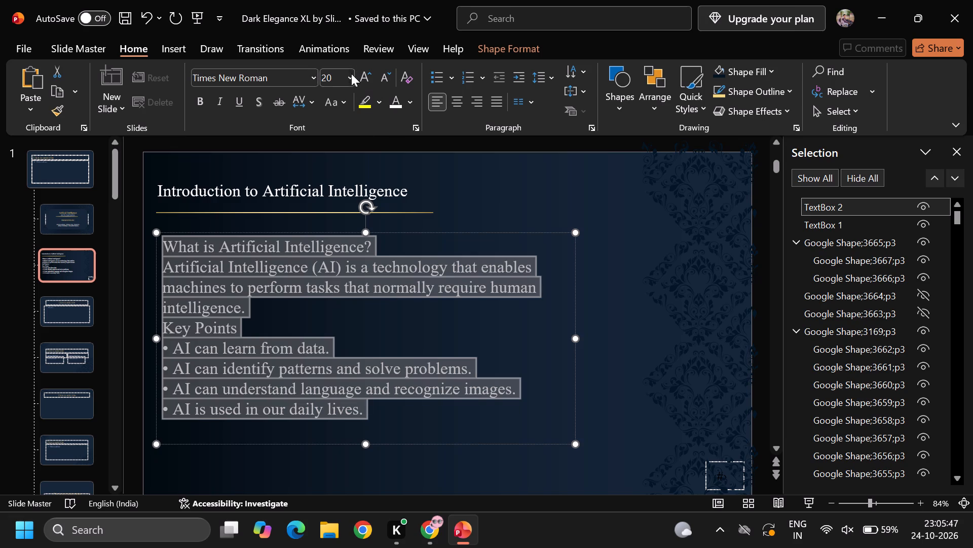
pyautogui.click(351, 74)
pyautogui.click(338, 250)
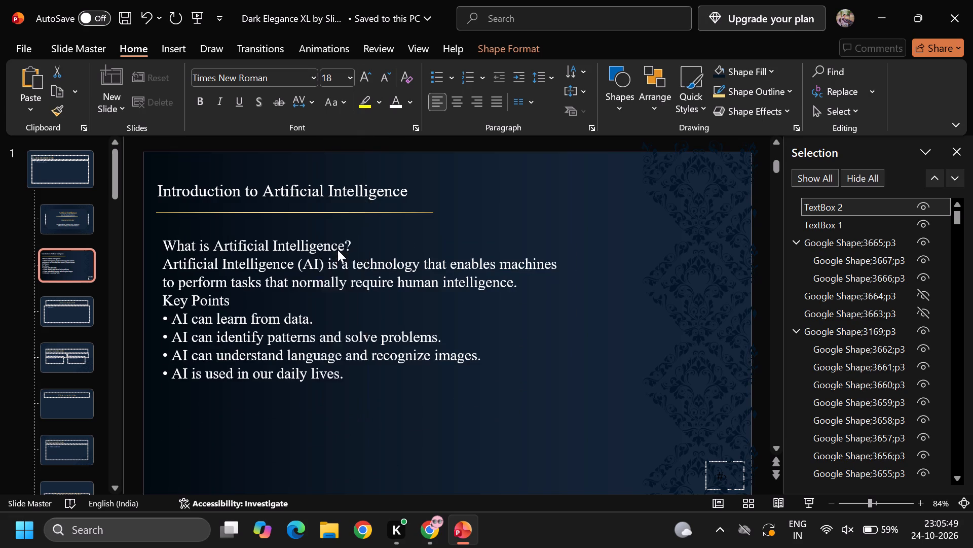
# Make the "What is Artificial Intelligence?" heading bold.
pyautogui.click(376, 246)
pyautogui.hotkey('ctrl', 'shift', 'Left')
pyautogui.hotkey('ctrl', 'shift', 'Left')
pyautogui.hotkey('ctrl', 'shift', 'Left')
pyautogui.hotkey('ctrl', 'shift', 'Left')
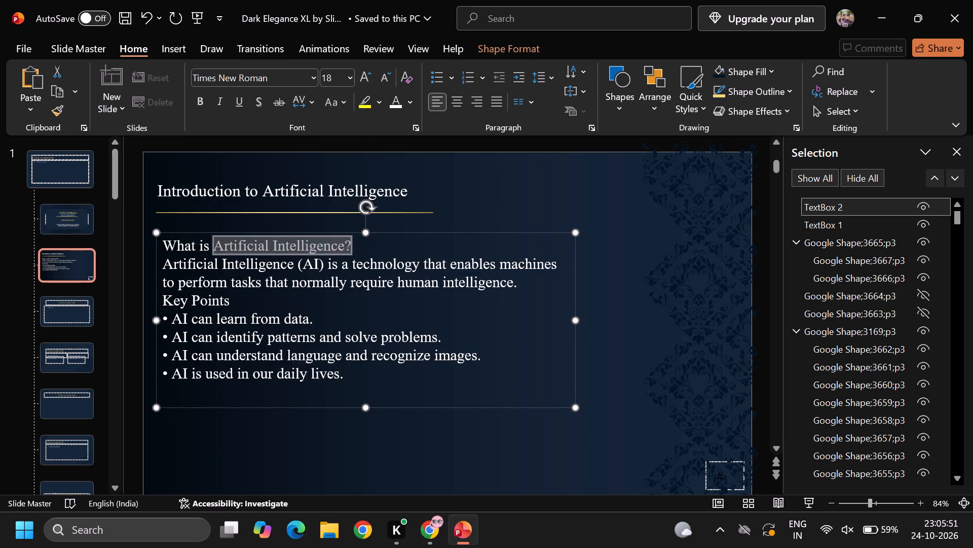
pyautogui.hotkey('ctrl', 'shift', 'Left')
pyautogui.click(199, 97)
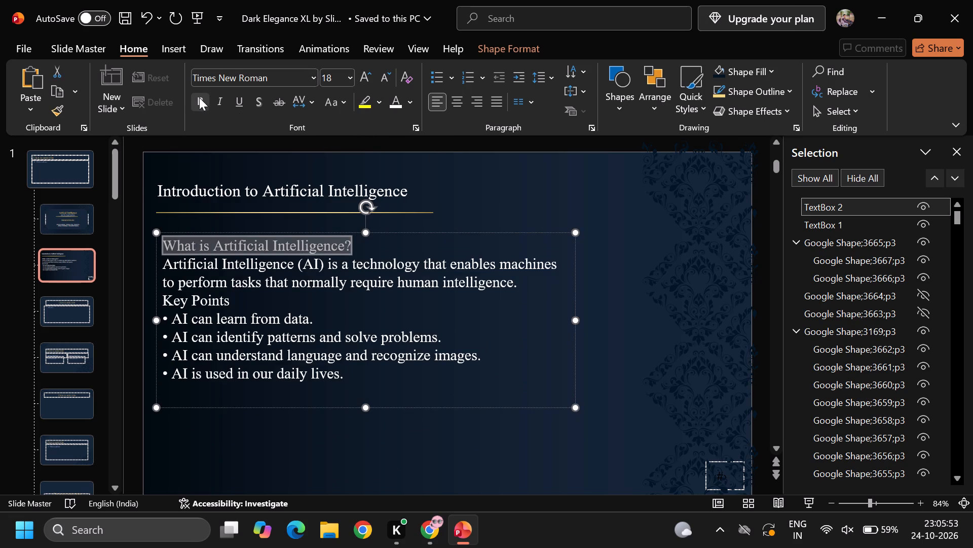
# Insert a blank line below the "What is Artificial Intelligence?" heading, checking the spacing against ChatGPT's layout in Chrome.
pyautogui.click(414, 253)
pyautogui.press('Return')
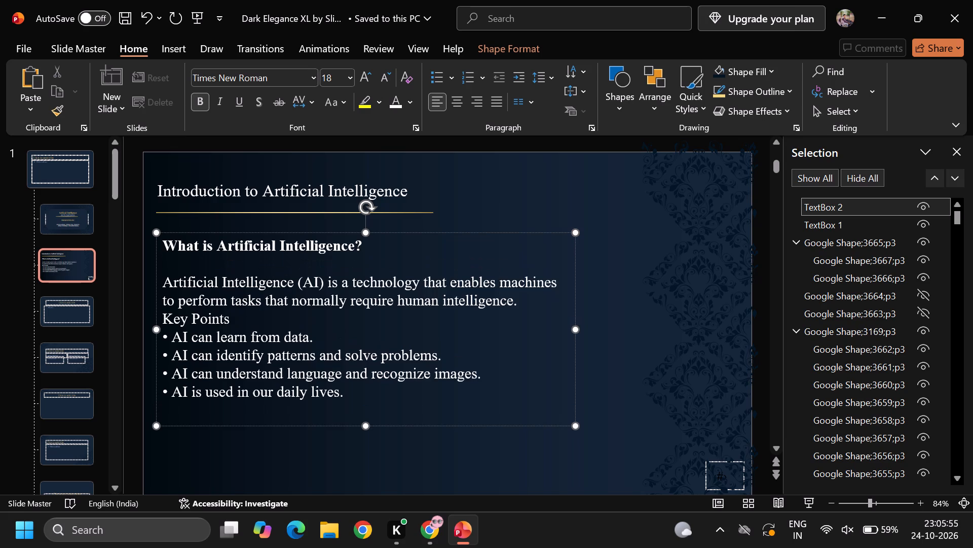
pyautogui.press('BackSpace')
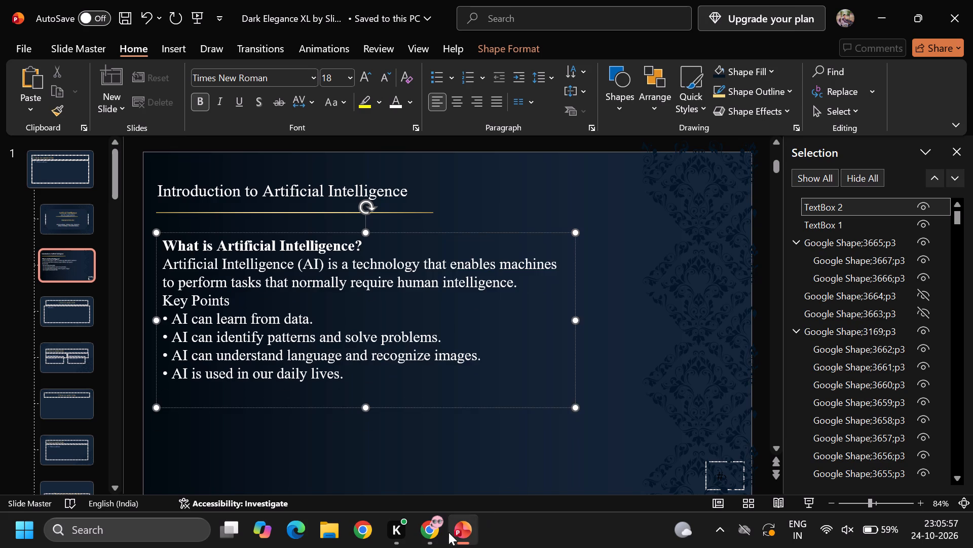
pyautogui.click(440, 534)
pyautogui.click(460, 531)
pyautogui.press('Return')
pyautogui.press('Return')
pyautogui.press('BackSpace')
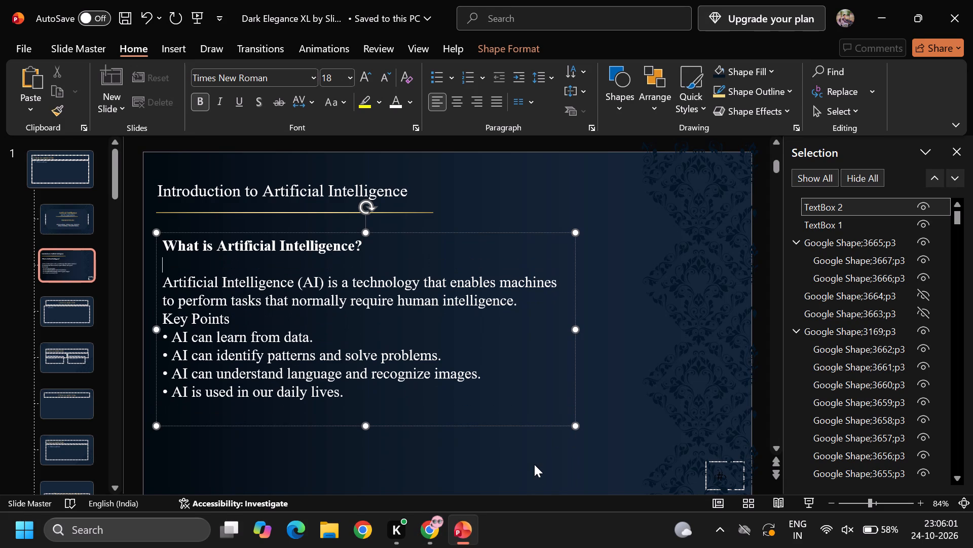
# Insert a blank line between the definition paragraph and the "Key Points" heading.
pyautogui.press('Down')
pyautogui.press('Down')
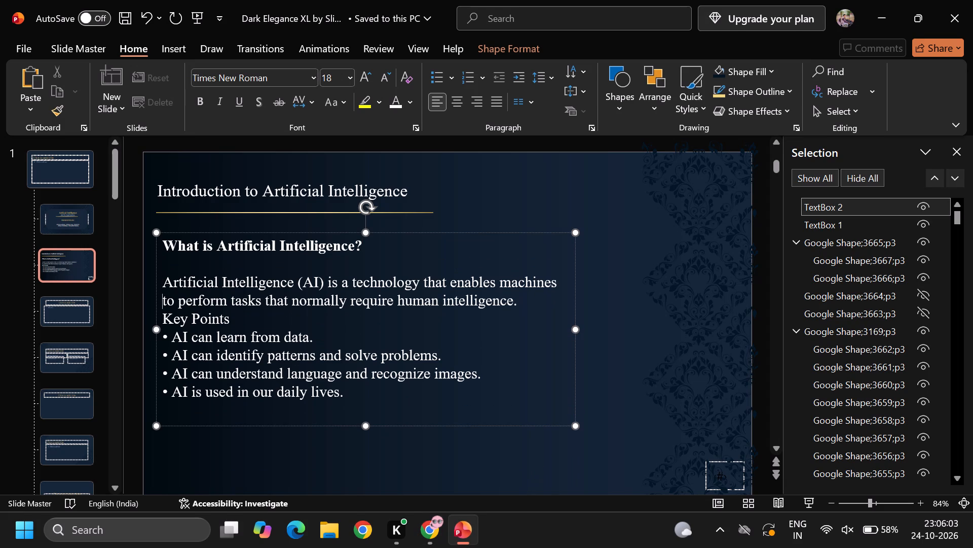
pyautogui.hotkey('ctrl', 'Right')
pyautogui.hotkey('ctrl', 'Right')
pyautogui.hotkey('ctrl', 'Right')
pyautogui.hotkey('ctrl', 'Right')
pyautogui.hotkey('ctrl', 'Right')
pyautogui.hotkey('ctrl', 'Right')
pyautogui.hotkey('ctrl', 'Right')
pyautogui.hotkey('ctrl', 'Right')
pyautogui.hotkey('ctrl', 'Right')
pyautogui.press('Return')
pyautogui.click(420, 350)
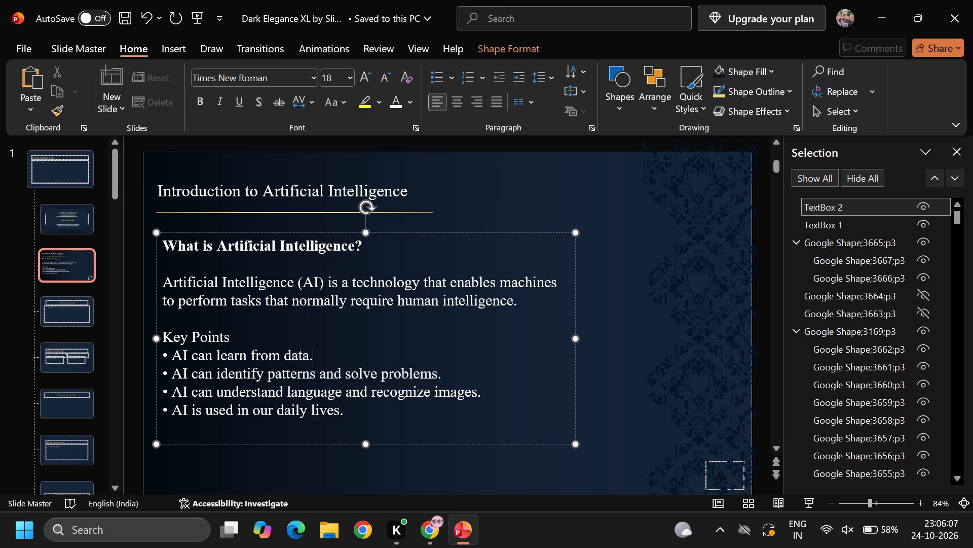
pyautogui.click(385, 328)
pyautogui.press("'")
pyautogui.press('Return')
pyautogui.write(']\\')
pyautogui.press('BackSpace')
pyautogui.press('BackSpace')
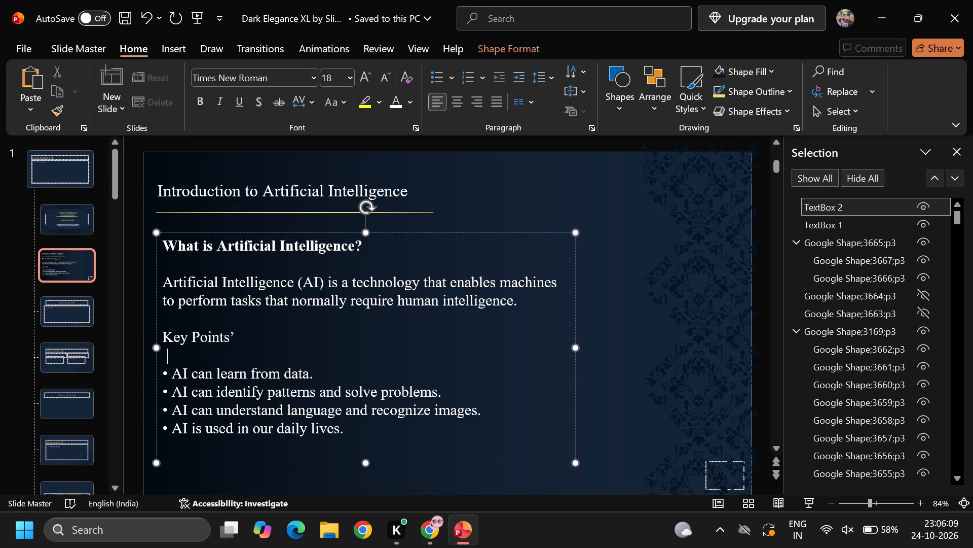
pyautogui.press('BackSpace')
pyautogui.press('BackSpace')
# Colour the "Key Points" heading in the light gold theme colour.
pyautogui.hotkey('ctrl', 'shift', 'Left')
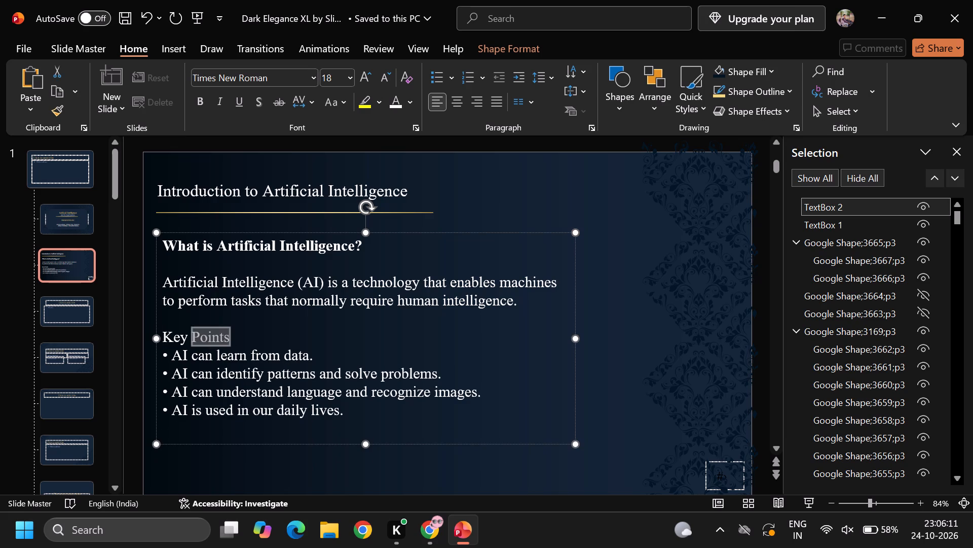
pyautogui.hotkey('ctrl', 'shift', 'Left')
pyautogui.click(410, 98)
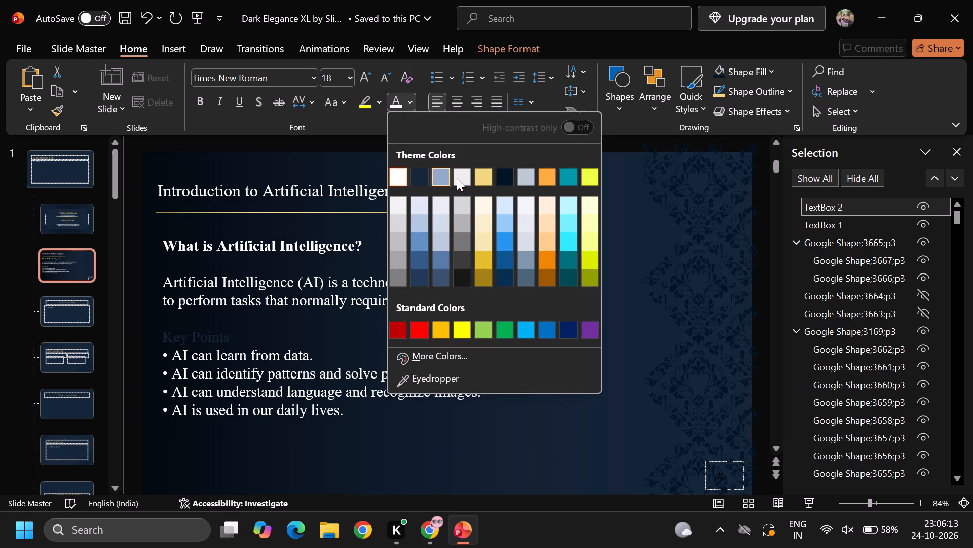
pyautogui.click(478, 175)
# Insert a blank line between the "Key Points" heading and the first bullet.
pyautogui.click(285, 333)
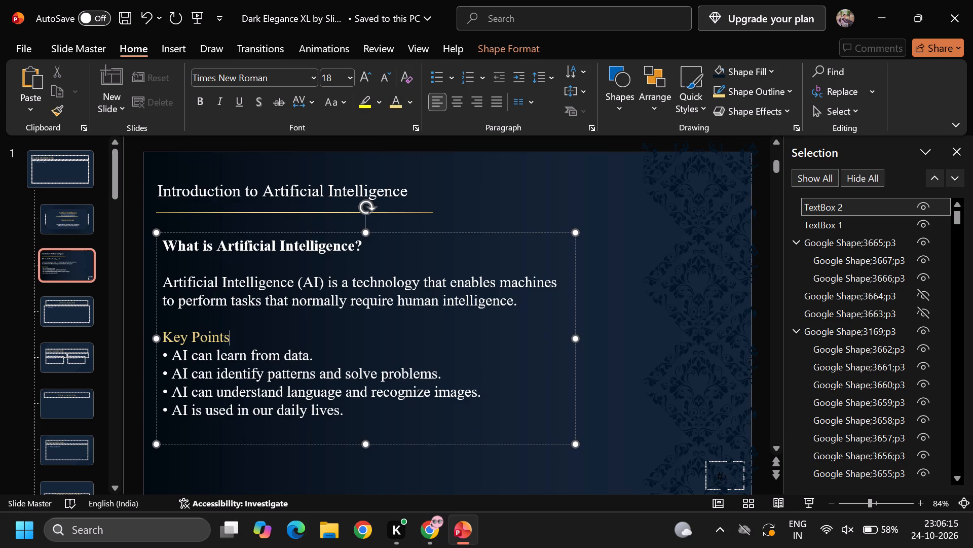
pyautogui.press('Return')
pyautogui.scroll(-1, 298, 400)
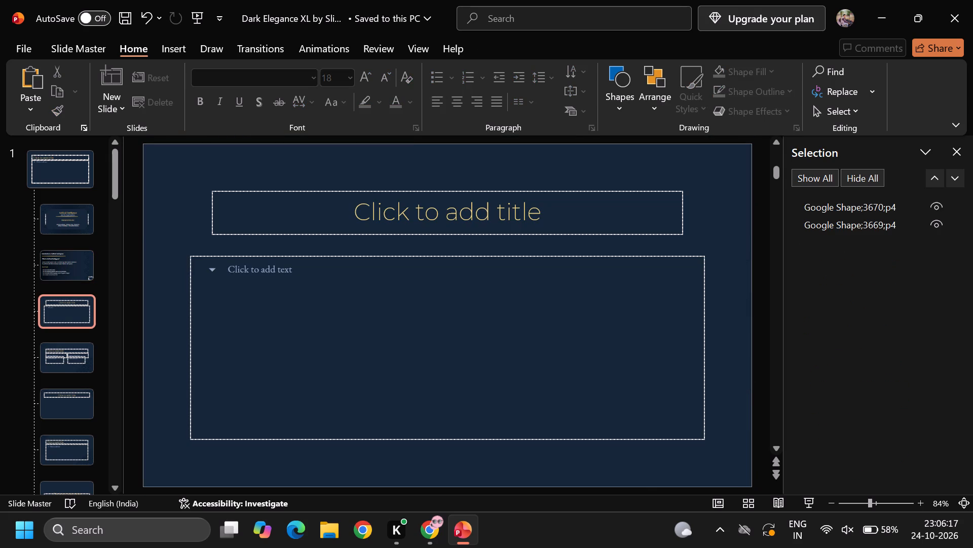
pyautogui.scroll(1, 170, 318)
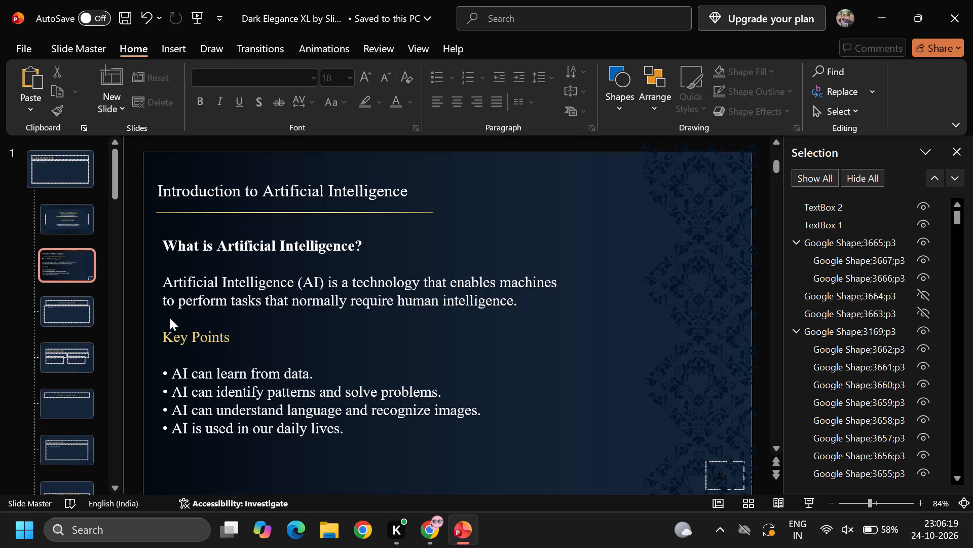
pyautogui.scroll(-1, 385, 386)
# Check ChatGPT's slide 2 layout in Chrome, and back in PowerPoint duplicate the gold line under the title.
pyautogui.click(405, 414)
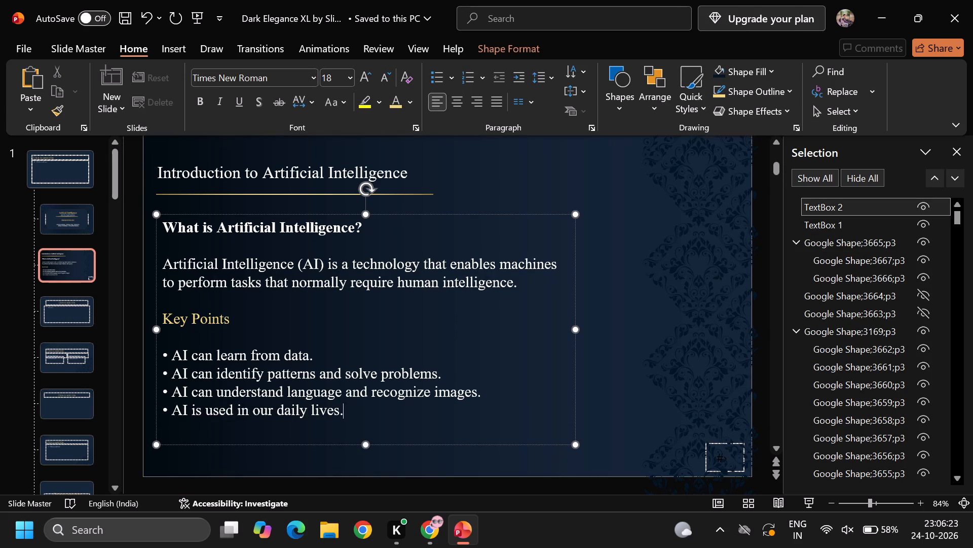
pyautogui.click(363, 294)
pyautogui.click(433, 537)
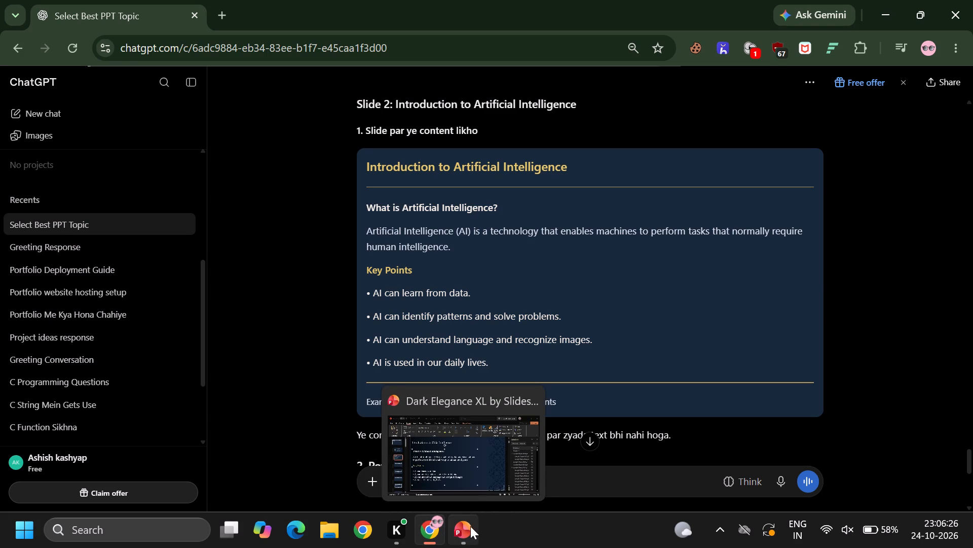
pyautogui.click(569, 376)
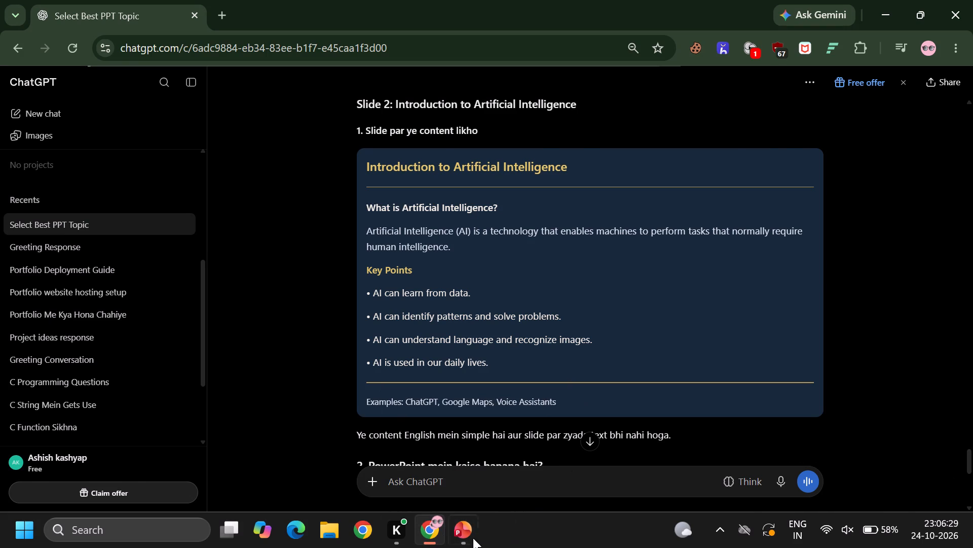
pyautogui.click(467, 538)
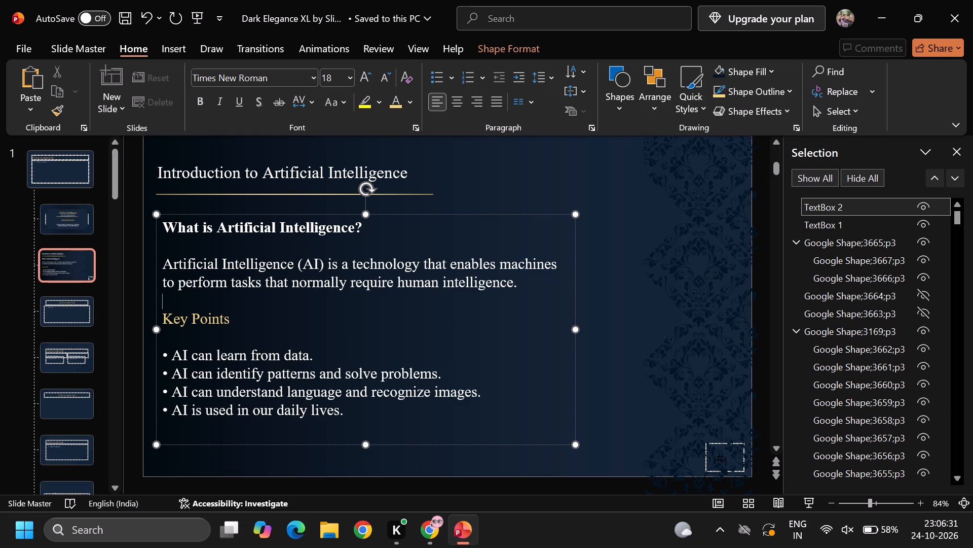
pyautogui.click(424, 190)
pyautogui.click(418, 199)
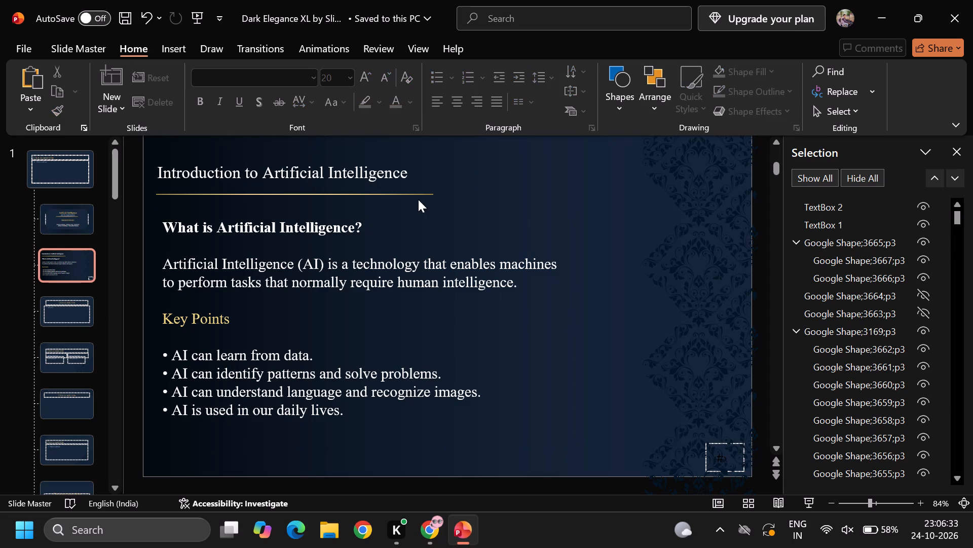
pyautogui.click(424, 193)
pyautogui.hotkey('ctrl', 'c')
pyautogui.hotkey('ctrl', 'v')
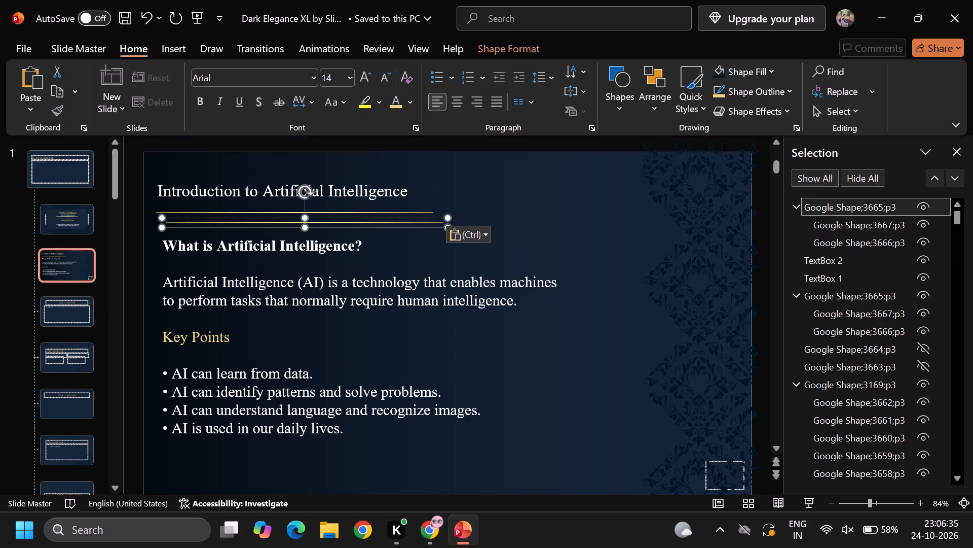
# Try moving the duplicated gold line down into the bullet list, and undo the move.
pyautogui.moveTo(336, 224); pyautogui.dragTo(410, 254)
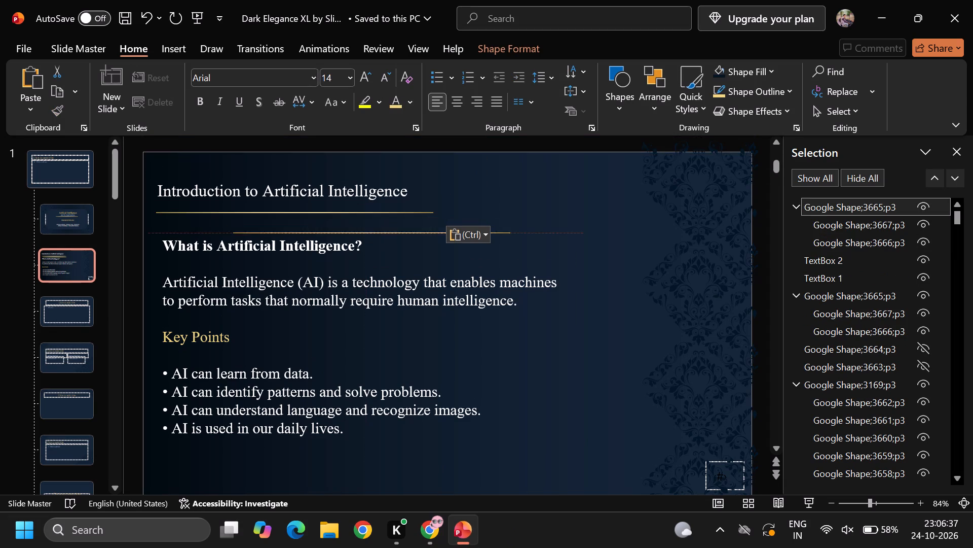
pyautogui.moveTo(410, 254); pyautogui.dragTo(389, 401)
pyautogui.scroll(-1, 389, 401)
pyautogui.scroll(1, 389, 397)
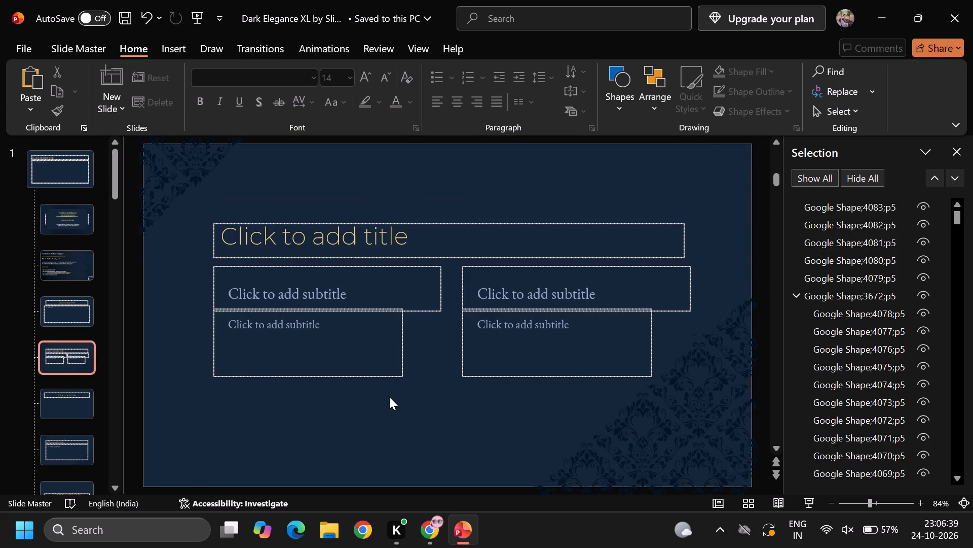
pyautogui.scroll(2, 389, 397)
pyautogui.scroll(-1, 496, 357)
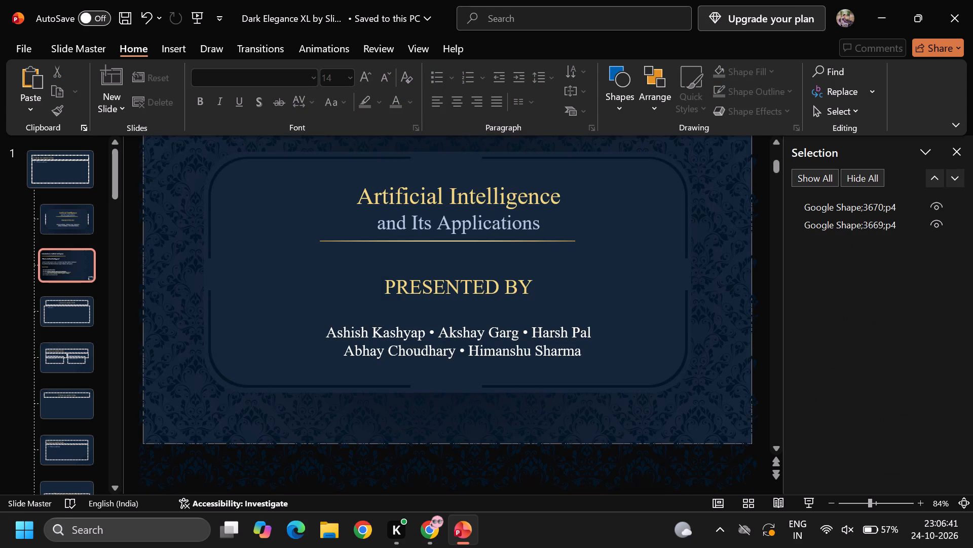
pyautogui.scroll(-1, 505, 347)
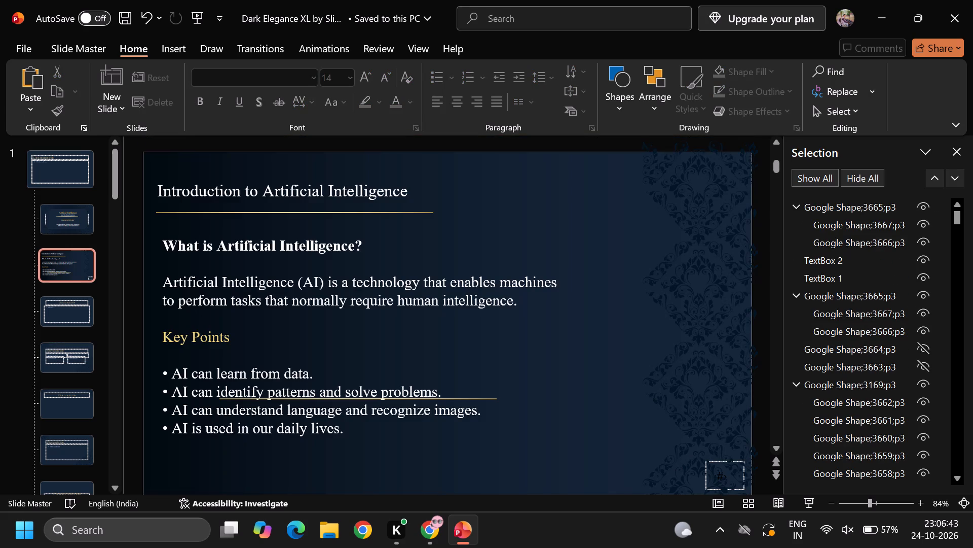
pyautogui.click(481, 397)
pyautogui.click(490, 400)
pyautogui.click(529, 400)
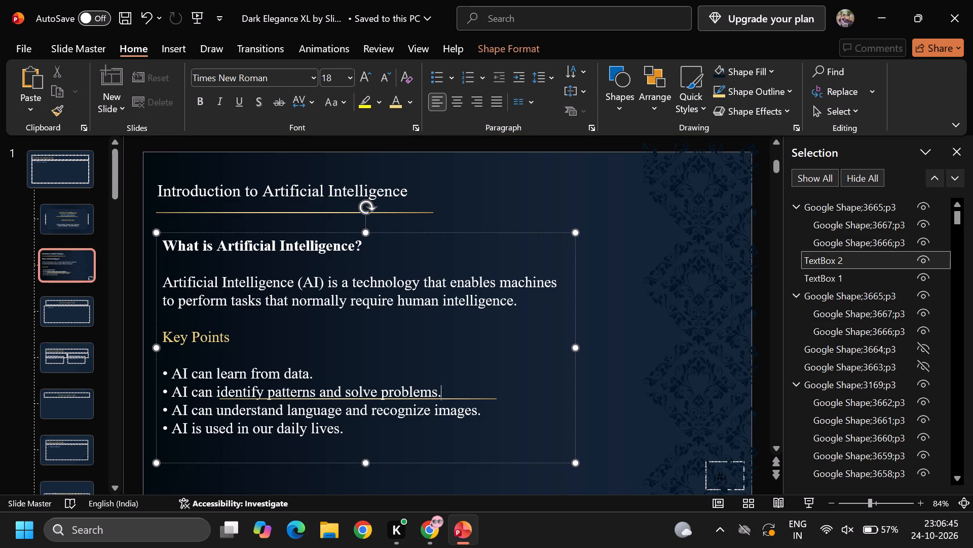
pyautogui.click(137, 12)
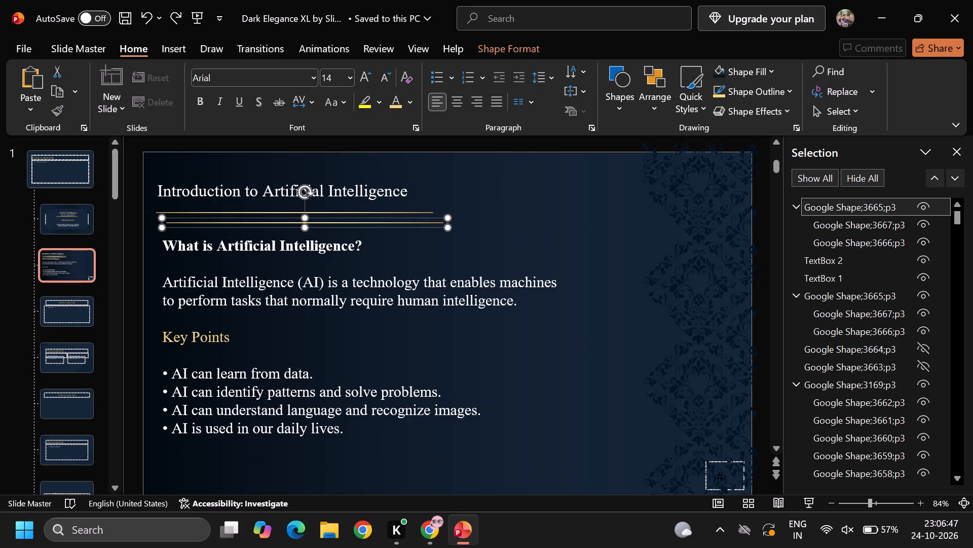
# Move the duplicated gold line below the last bullet, left-aligned with the gold line under the title.
pyautogui.moveTo(421, 226); pyautogui.dragTo(424, 445)
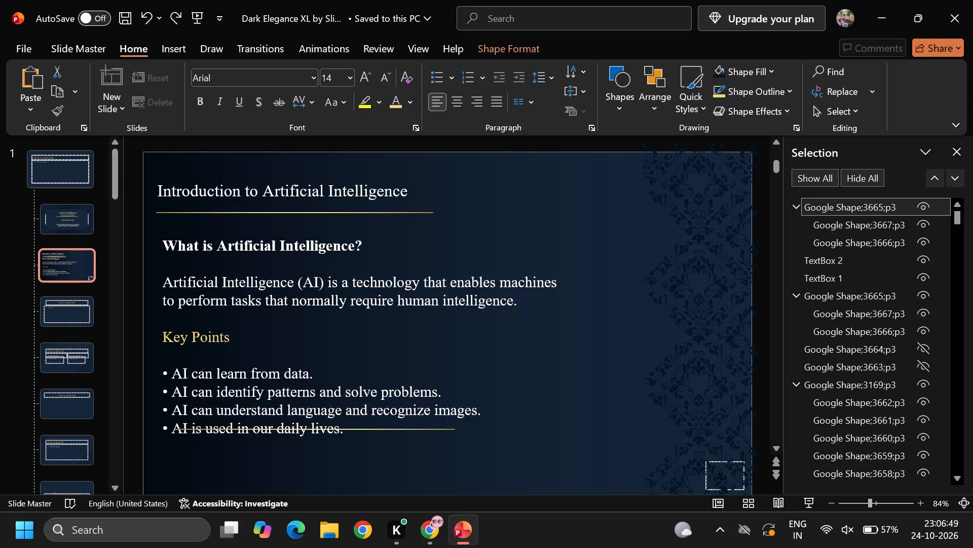
pyautogui.moveTo(424, 445); pyautogui.dragTo(414, 459)
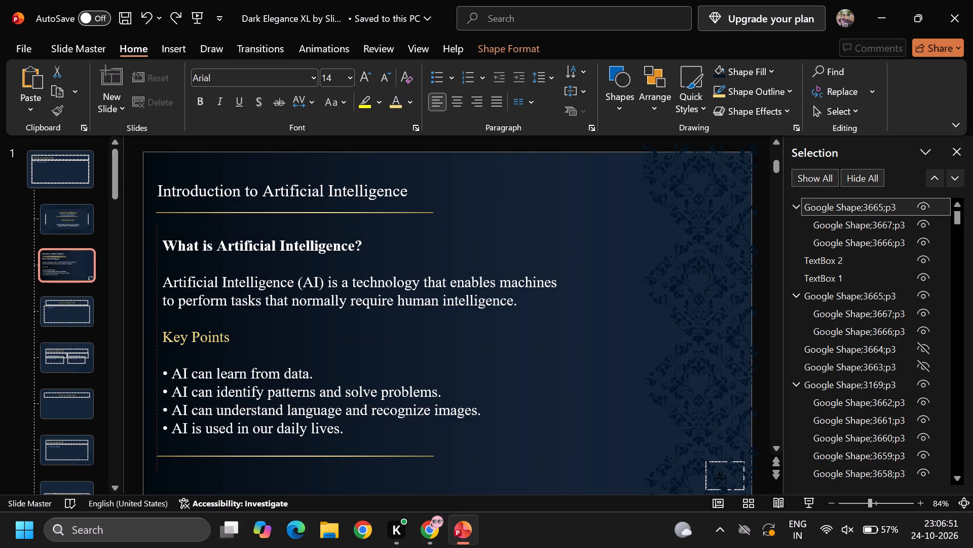
pyautogui.moveTo(414, 459); pyautogui.dragTo(411, 464)
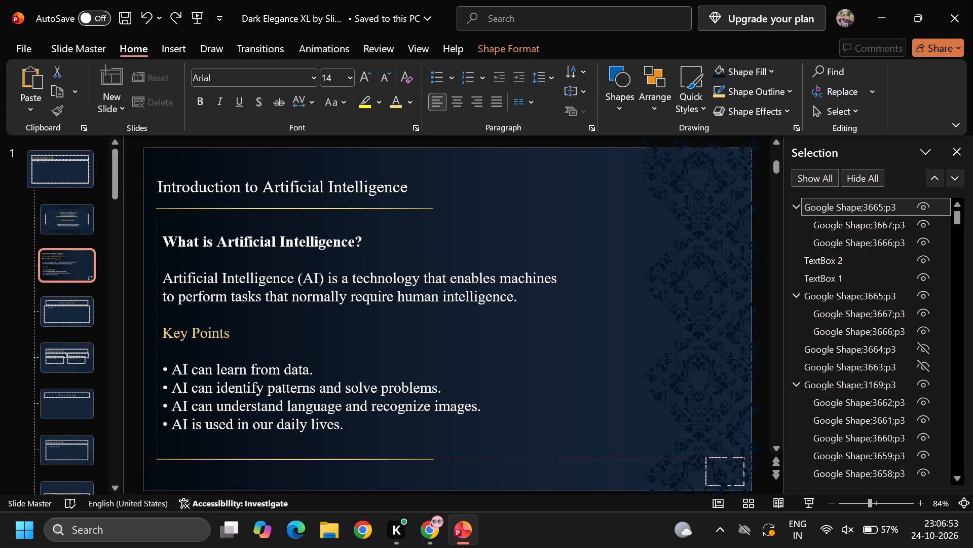
pyautogui.moveTo(411, 464); pyautogui.dragTo(410, 459)
pyautogui.scroll(-1, 453, 432)
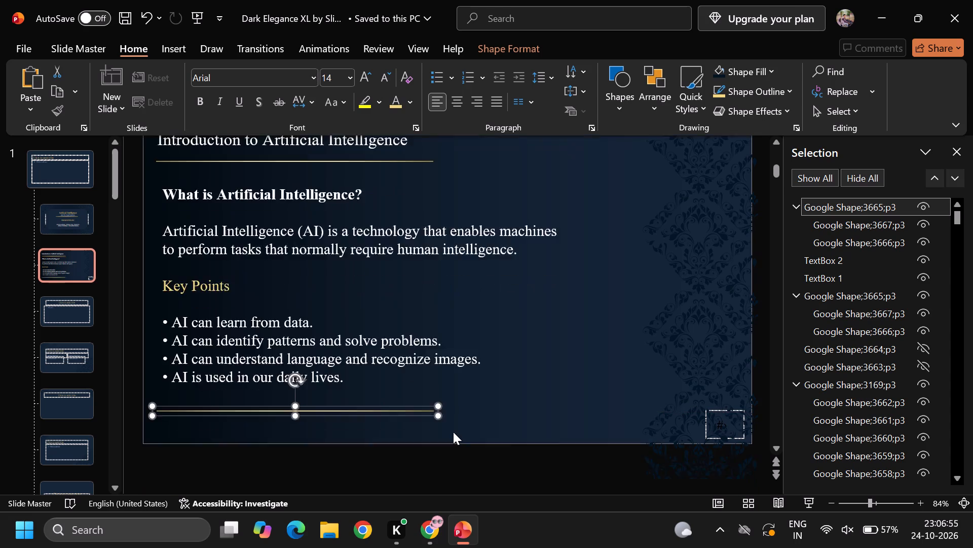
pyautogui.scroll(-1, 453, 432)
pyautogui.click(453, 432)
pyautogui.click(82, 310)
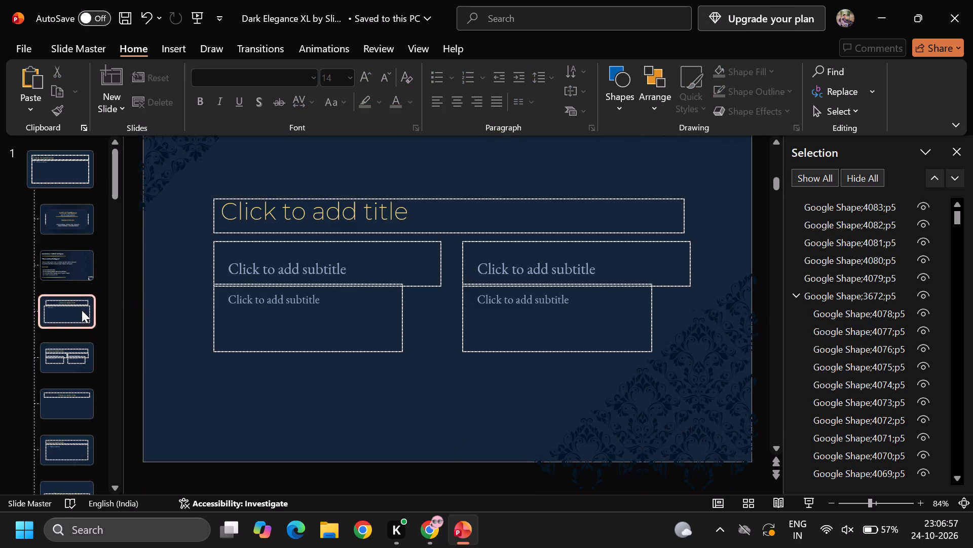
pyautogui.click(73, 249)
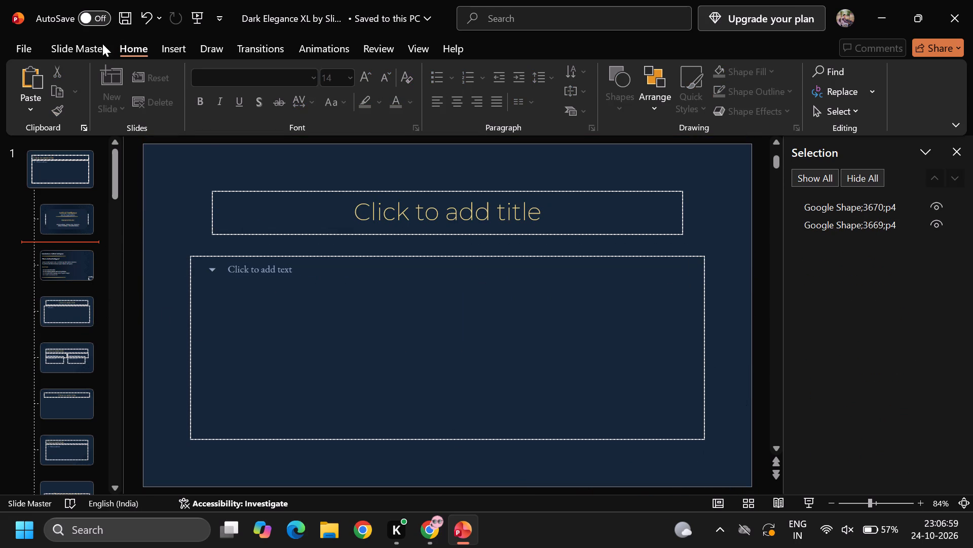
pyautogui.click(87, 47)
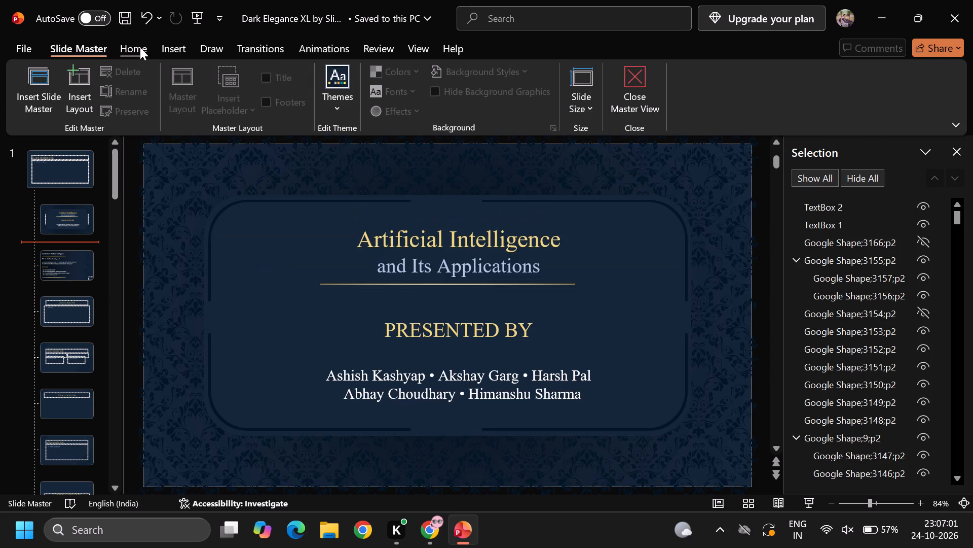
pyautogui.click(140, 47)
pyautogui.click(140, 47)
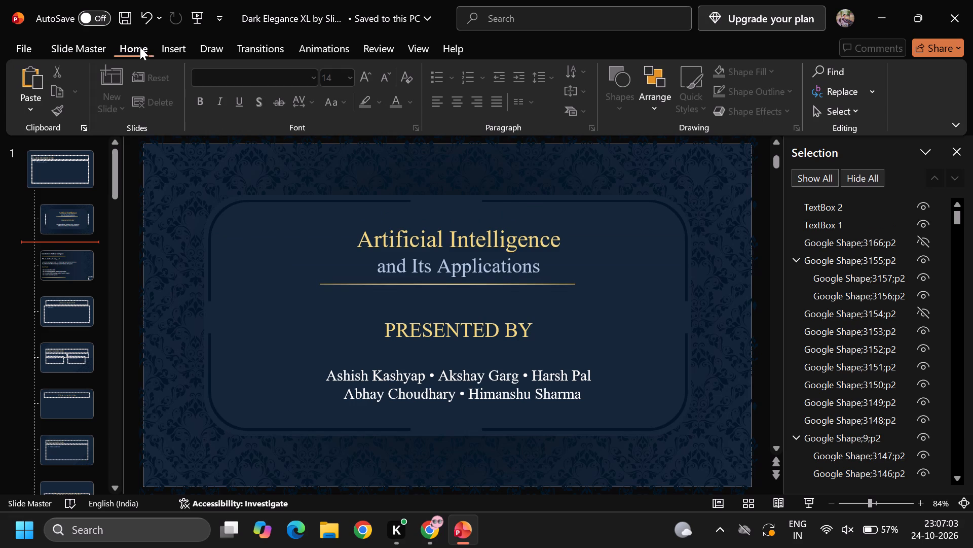
# Close the Selection pane.
pyautogui.click(949, 158)
# On the Introduction to Artificial Intelligence layout, move the lower gold line slightly up, closer to the last bullet and still left-aligned with the title line.
pyautogui.scroll(-1, 637, 425)
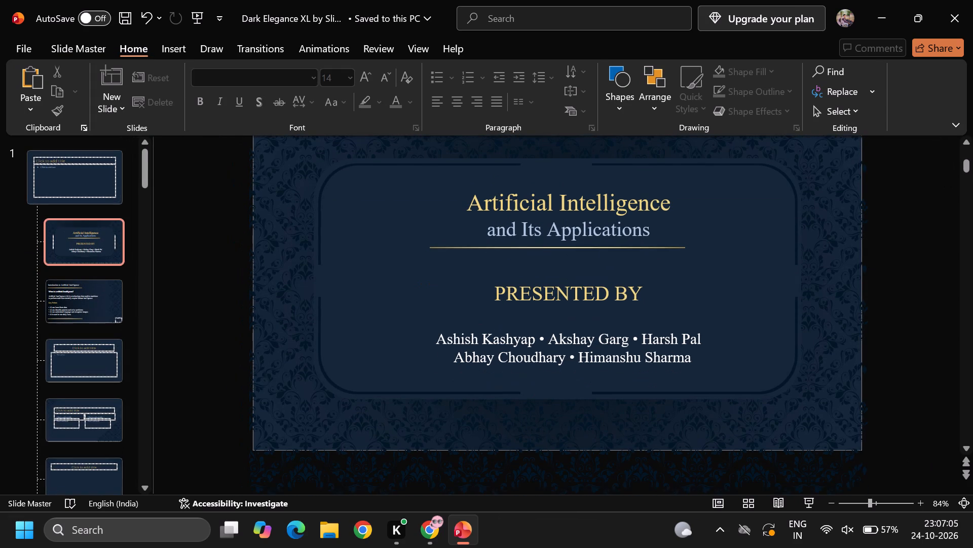
pyautogui.click(95, 314)
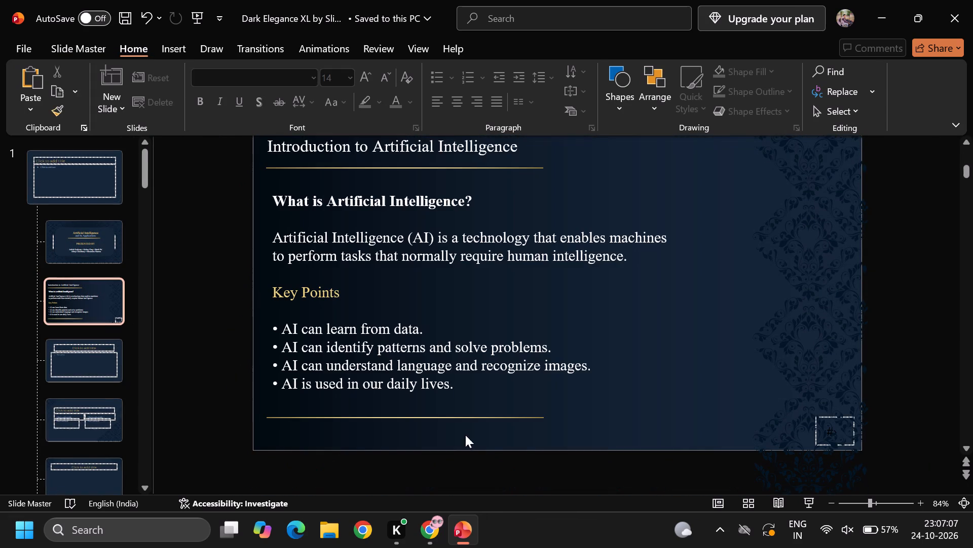
pyautogui.click(473, 418)
pyautogui.moveTo(473, 418); pyautogui.dragTo(485, 408)
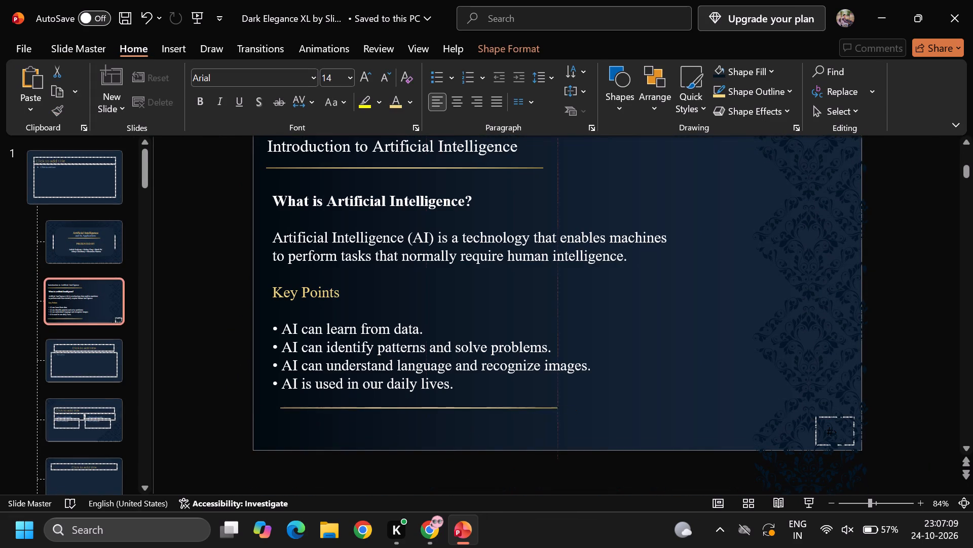
pyautogui.moveTo(485, 408); pyautogui.dragTo(475, 413)
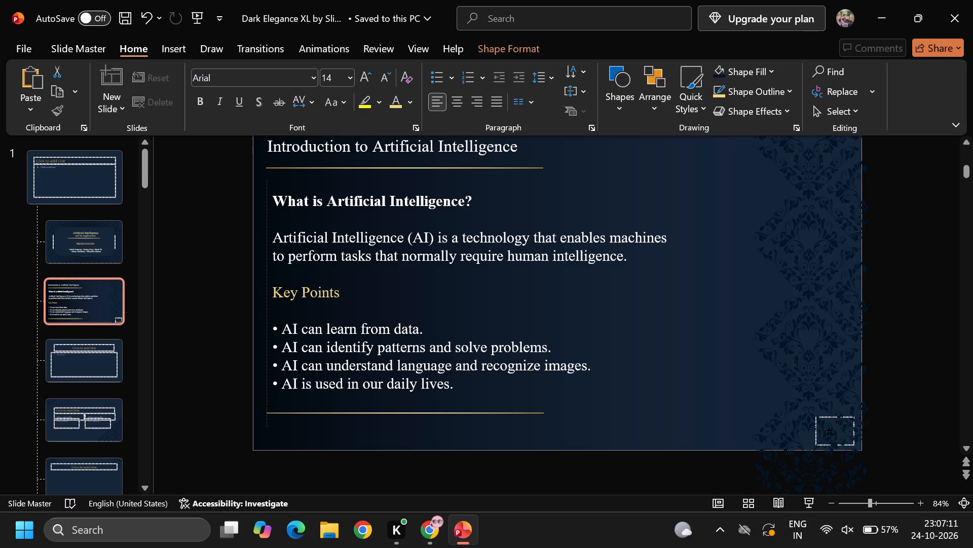
pyautogui.moveTo(475, 413); pyautogui.dragTo(476, 407)
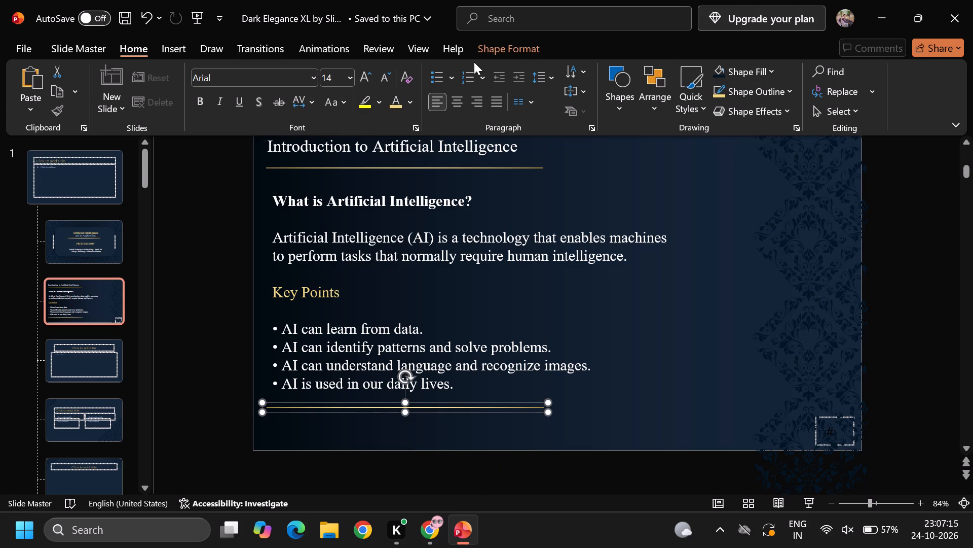
# Insert a wide, one-line text box between the lower gold line and the bottom edge of the slide.
pyautogui.click(177, 45)
pyautogui.click(618, 97)
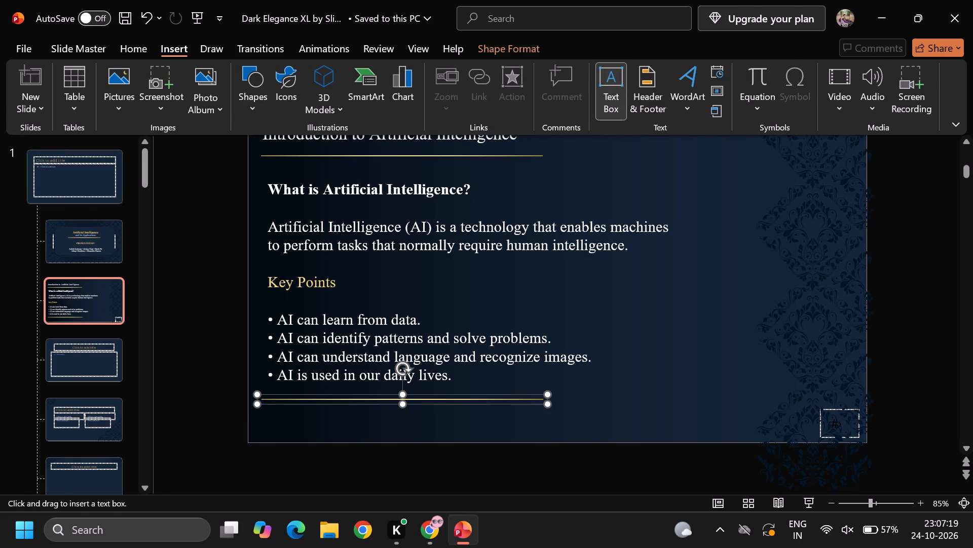
pyautogui.moveTo(266, 417); pyautogui.dragTo(617, 429)
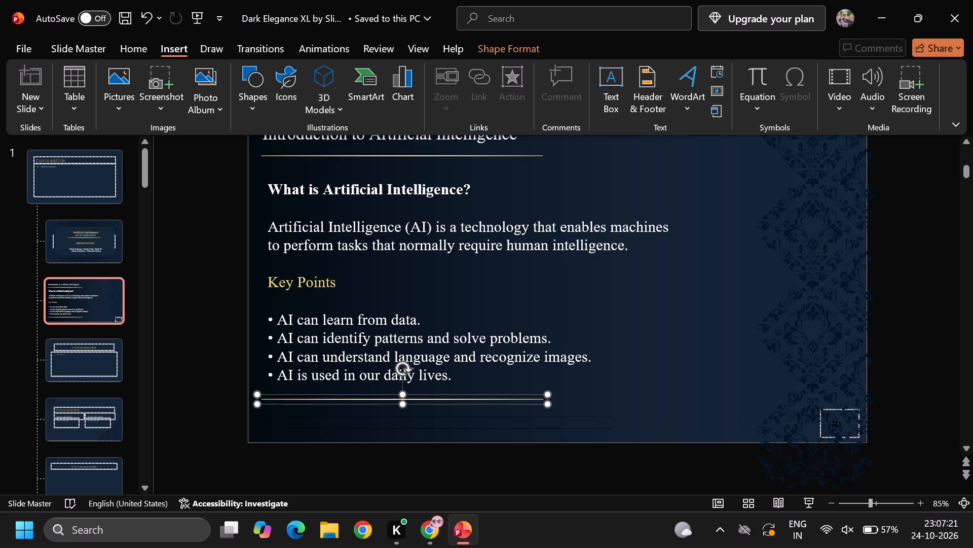
pyautogui.moveTo(617, 429); pyautogui.dragTo(647, 436)
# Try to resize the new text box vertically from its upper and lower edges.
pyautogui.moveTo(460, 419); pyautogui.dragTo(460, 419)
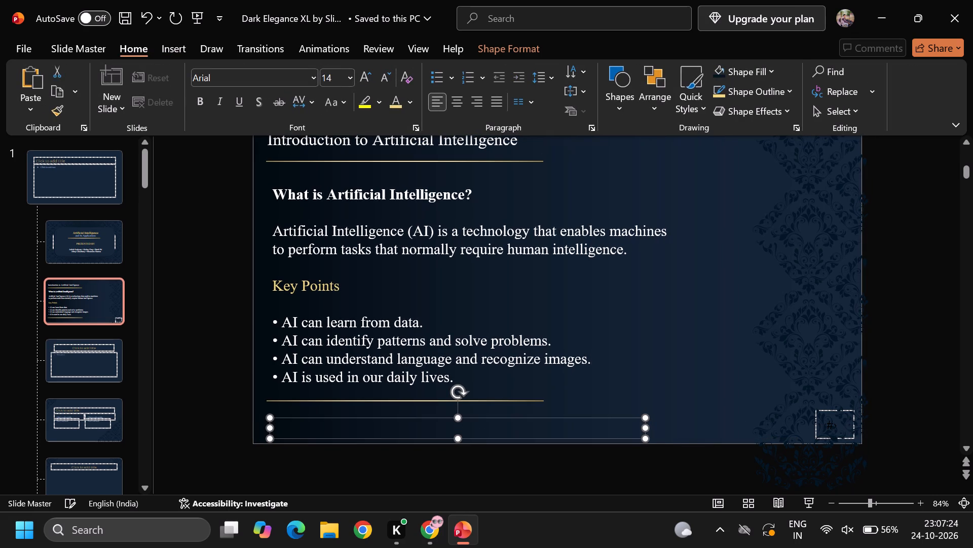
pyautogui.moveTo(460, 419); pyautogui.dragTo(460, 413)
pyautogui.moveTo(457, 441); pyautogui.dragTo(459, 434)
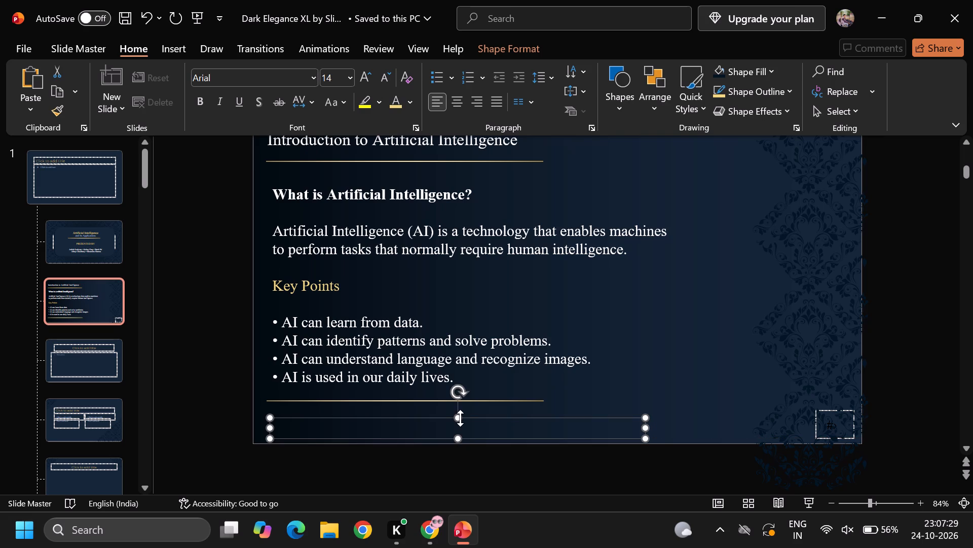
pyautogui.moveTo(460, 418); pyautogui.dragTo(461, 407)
pyautogui.click(357, 432)
pyautogui.click(436, 546)
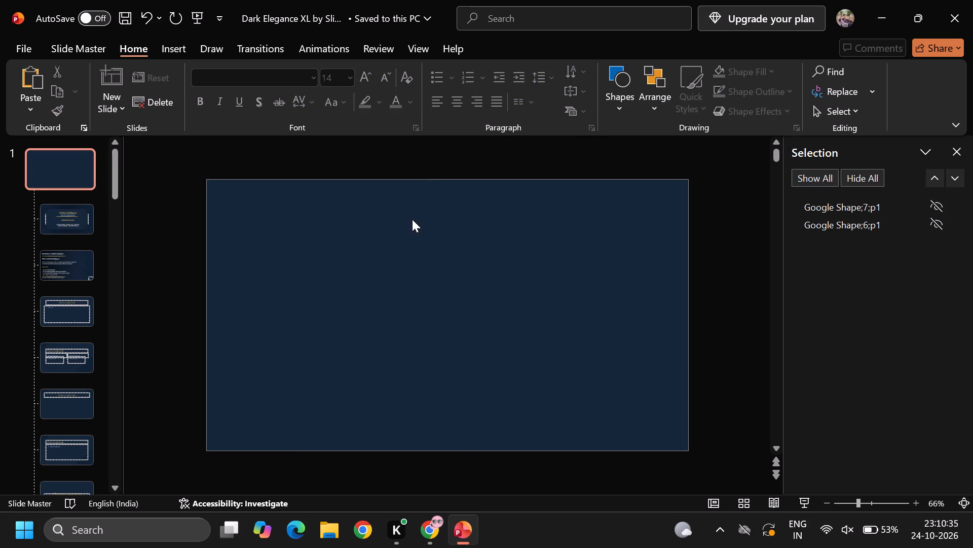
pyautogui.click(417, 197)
# Insert a text box at the top of the slide master, paste the "How Does AI Work?" heading and description, and widen it leftward.
pyautogui.click(185, 52)
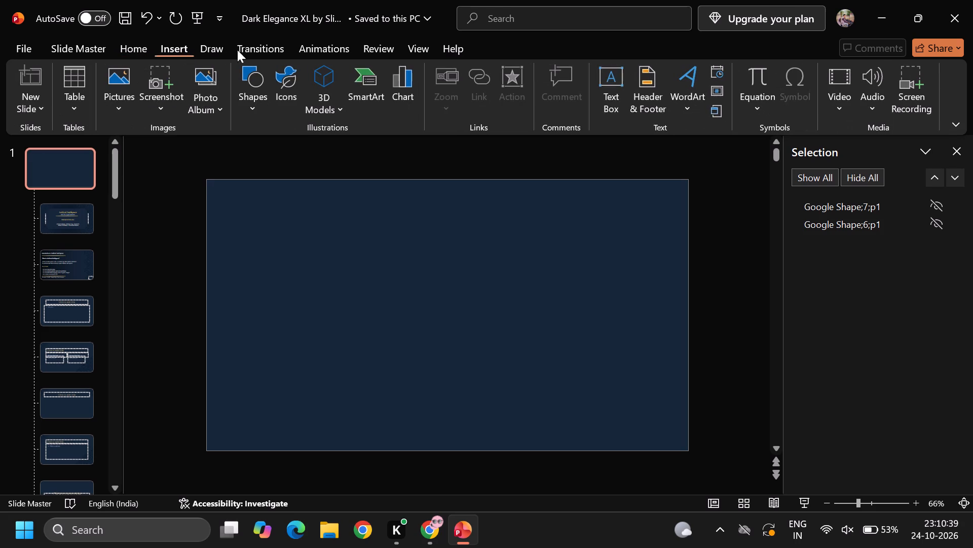
pyautogui.click(604, 100)
pyautogui.moveTo(331, 199); pyautogui.dragTo(534, 242)
pyautogui.moveTo(534, 242); pyautogui.dragTo(618, 235)
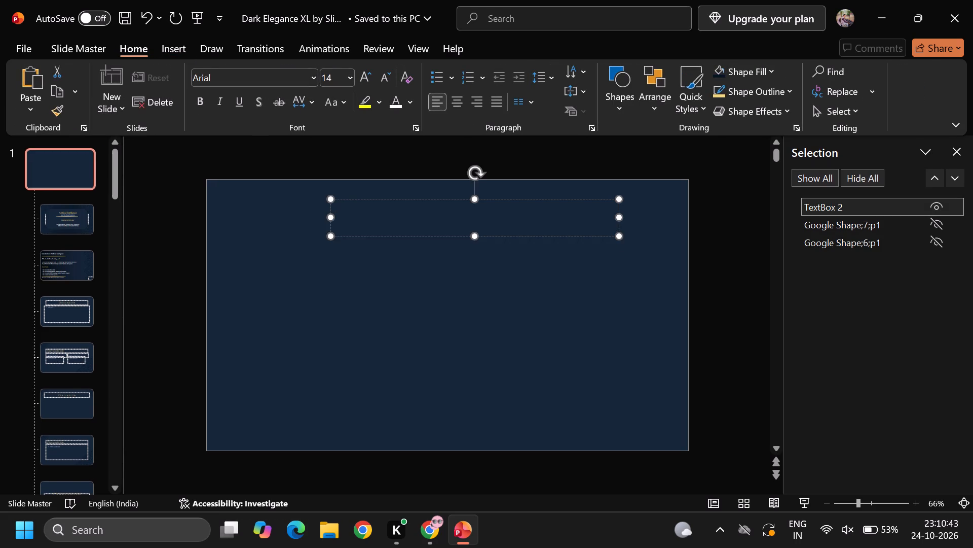
pyautogui.scroll(1, 940, 241)
pyautogui.hotkey('ctrl', 'v')
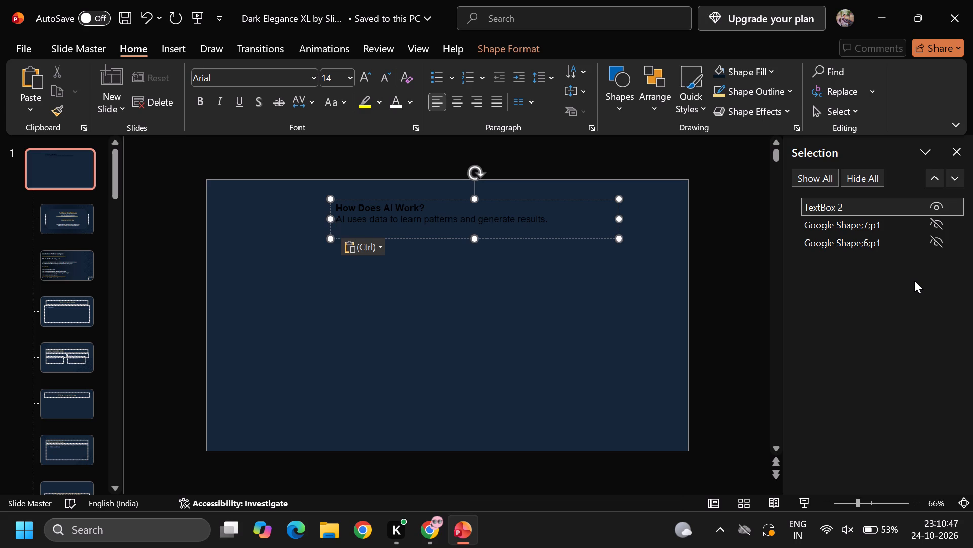
pyautogui.moveTo(332, 220); pyautogui.dragTo(277, 224)
pyautogui.click(422, 218)
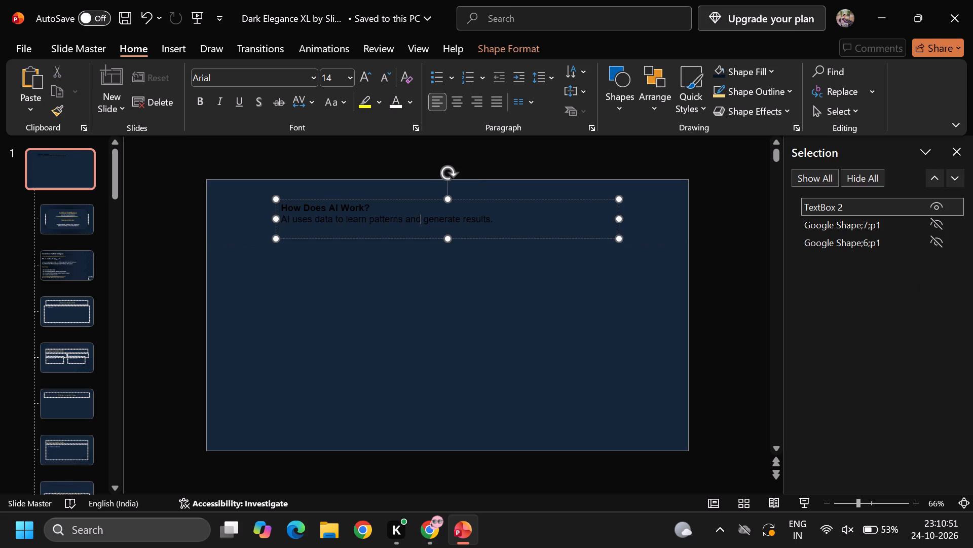
# Save the presentation.
pyautogui.hotkey('ctrl', 's')
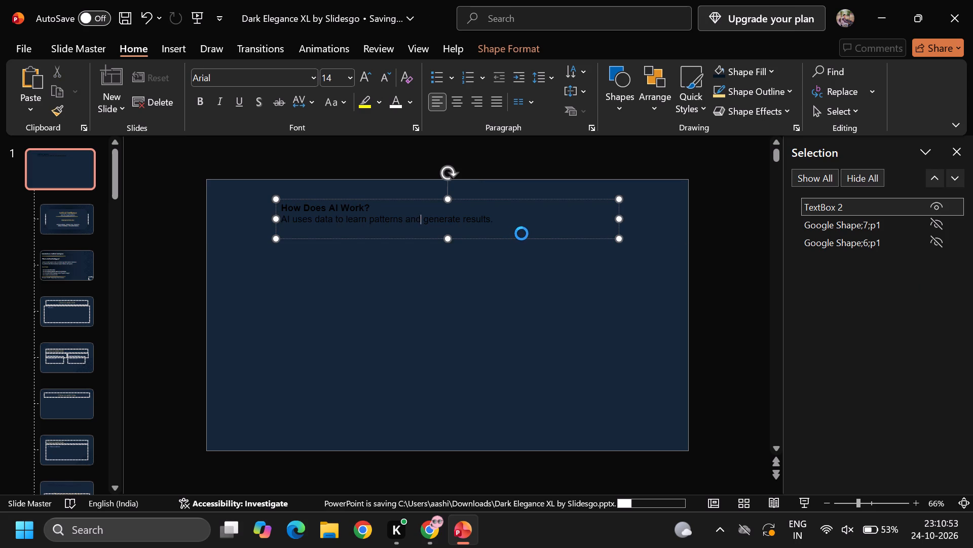
# Center the "How Does AI Work?" heading line within its text box on the slide master.
pyautogui.hotkey('ctrl', 'a')
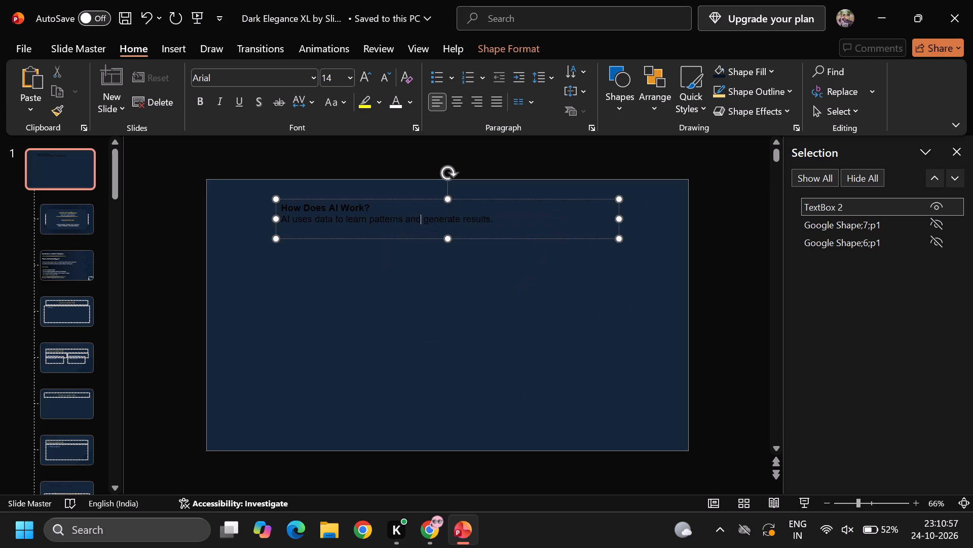
pyautogui.click(528, 226)
pyautogui.click(482, 214)
pyautogui.press('Right')
pyautogui.press('Up')
pyautogui.hotkey('ctrl', 'a')
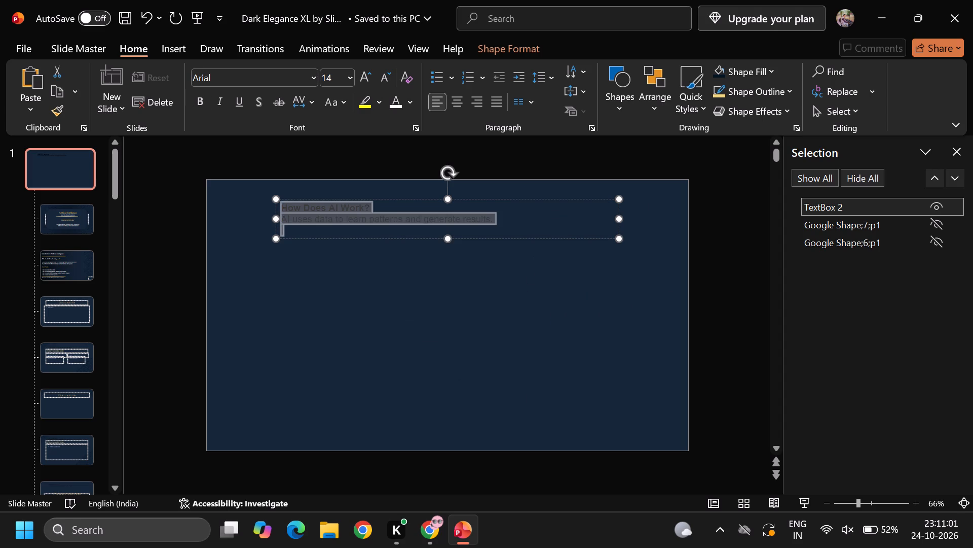
pyautogui.click(522, 204)
pyautogui.click(380, 202)
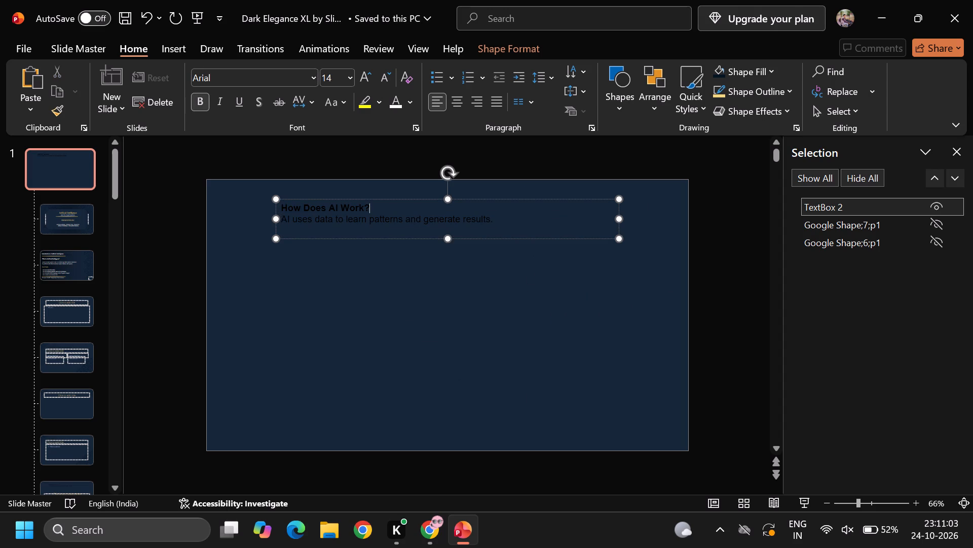
pyautogui.hotkey('ctrl', 'shift', 'Left')
pyautogui.hotkey('ctrl', 'shift', 'Left')
pyautogui.hotkey('ctrl', 'shift', 'Left')
pyautogui.hotkey('ctrl', 'shift', 'Left')
pyautogui.hotkey('ctrl', 'shift', 'Left')
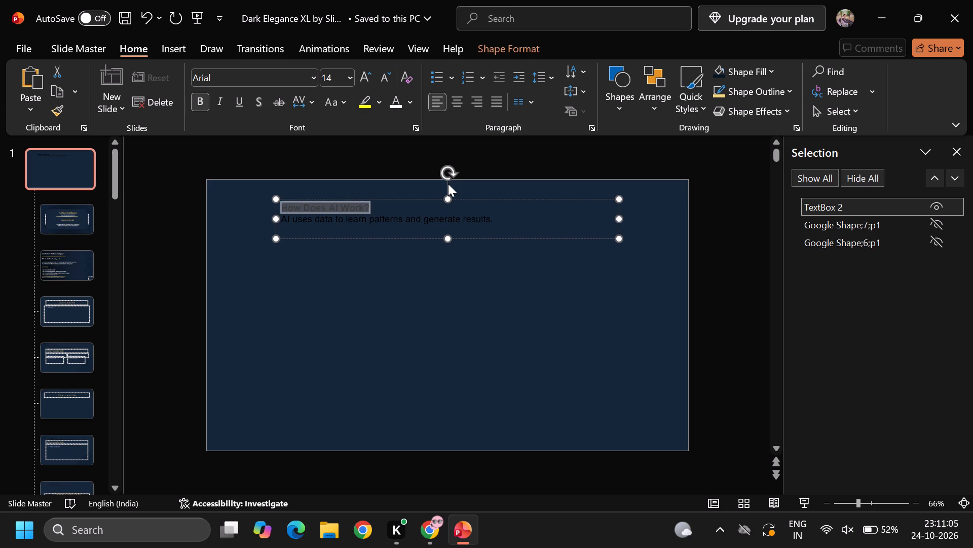
pyautogui.click(461, 107)
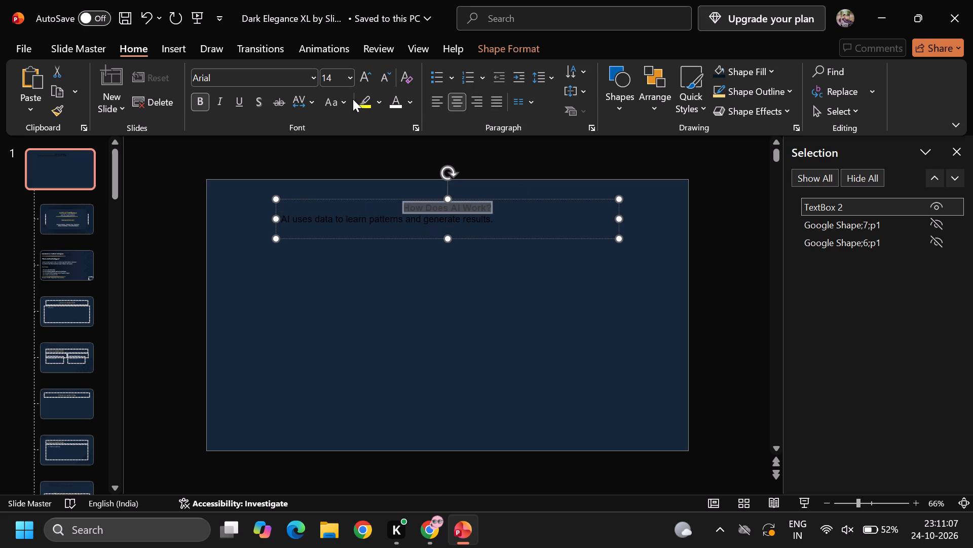
# Format the "How Does AI Work?" heading as 28 pt Times New Roman in gold.
pyautogui.click(350, 76)
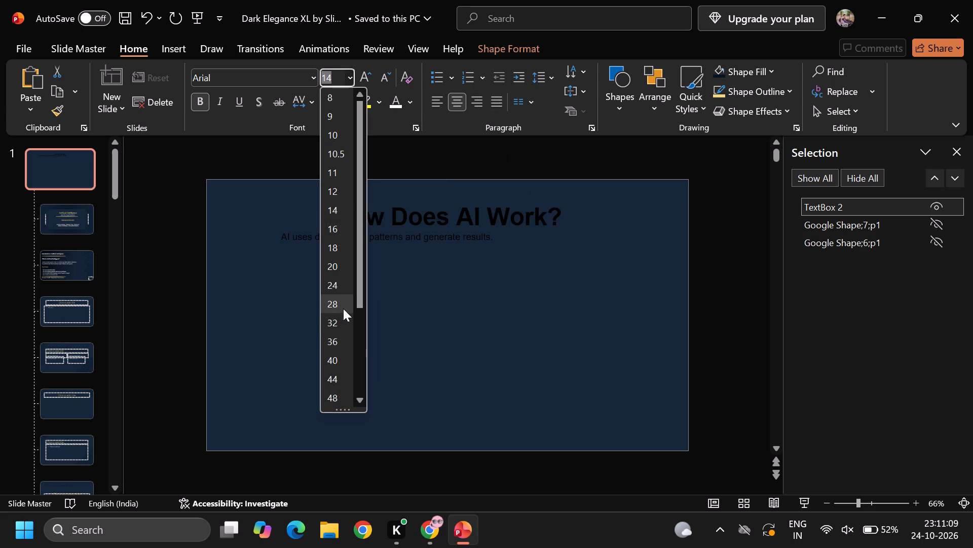
pyautogui.click(343, 306)
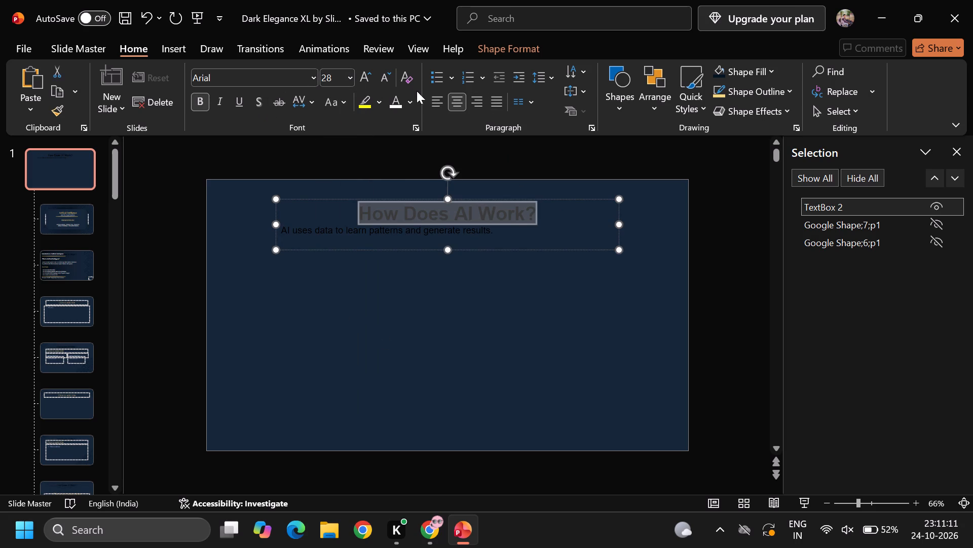
pyautogui.click(410, 96)
pyautogui.click(477, 178)
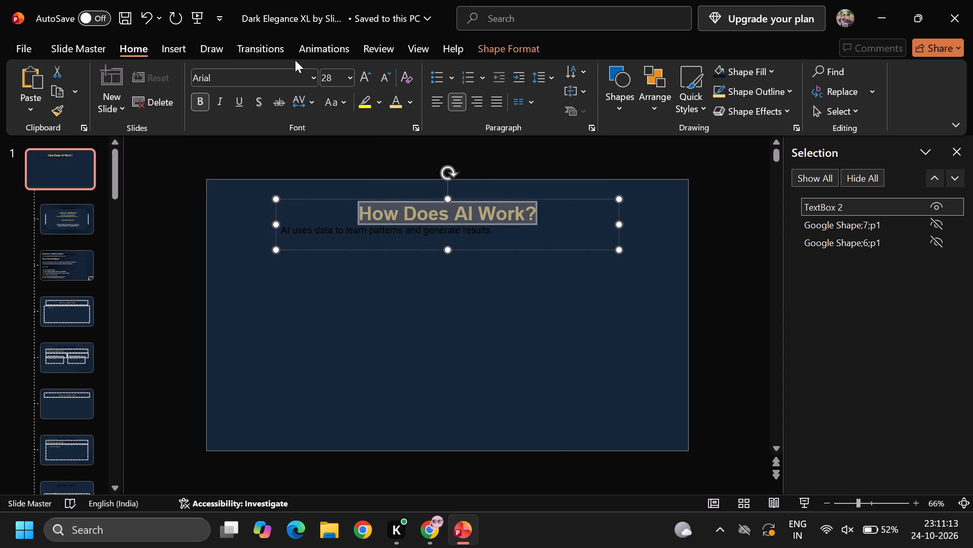
pyautogui.click(316, 78)
pyautogui.write('ti')
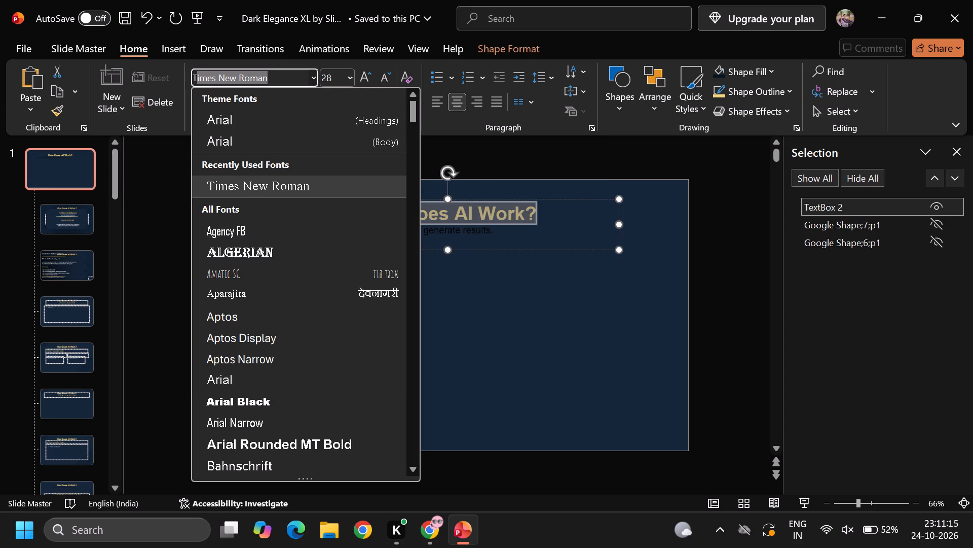
pyautogui.press('Return')
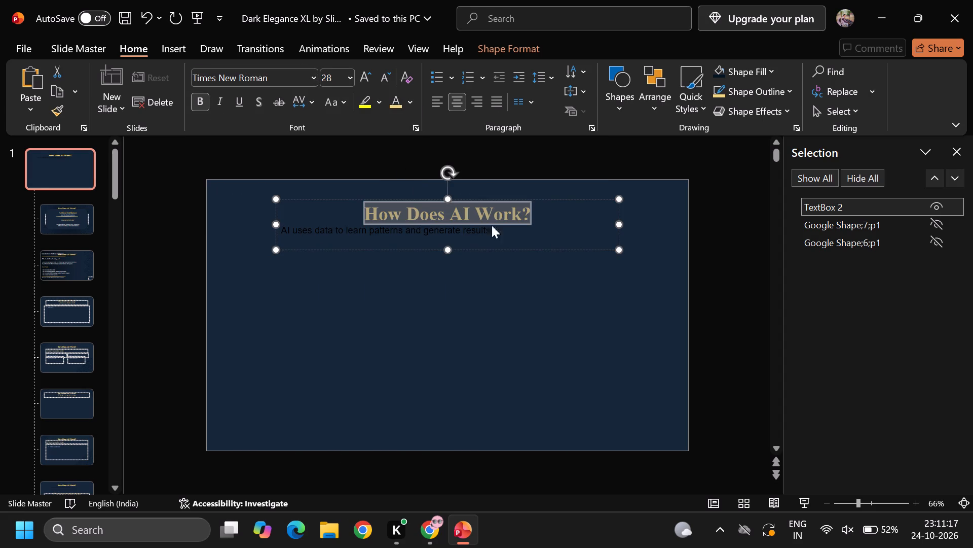
# Center the "AI uses data to learn patterns and generate results" description line under the heading.
pyautogui.click(281, 231)
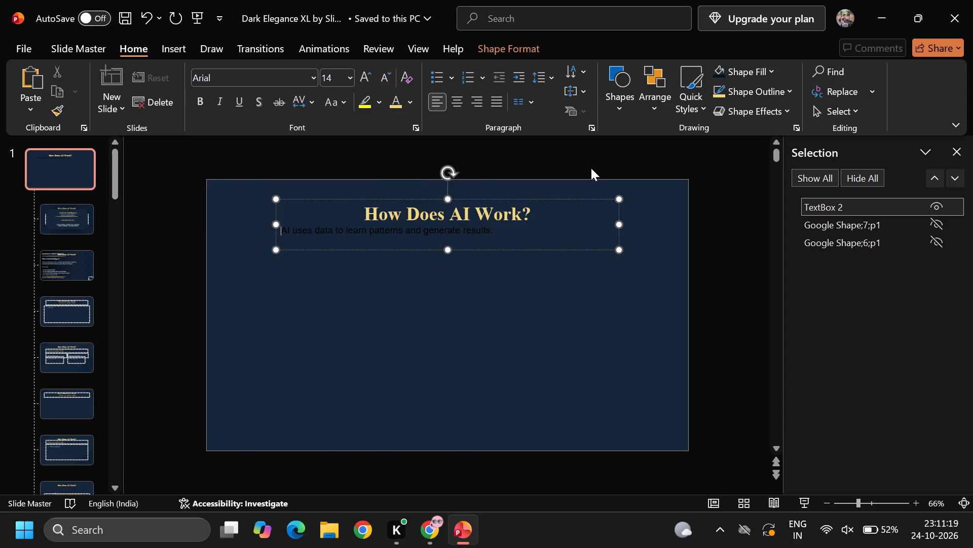
pyautogui.hotkey('ctrl', 'shift', 'Right')
pyautogui.hotkey('ctrl', 'shift', 'Right')
pyautogui.hotkey('ctrl', 'shift', 'Right')
pyautogui.hotkey('ctrl', 'shift', 'Right')
pyautogui.hotkey('ctrl', 'shift', 'Right')
pyautogui.hotkey('ctrl', 'shift', 'Right')
pyautogui.hotkey('ctrl', 'shift', 'Right')
pyautogui.hotkey('ctrl', 'shift', 'Right')
pyautogui.hotkey('ctrl', 'shift', 'Right')
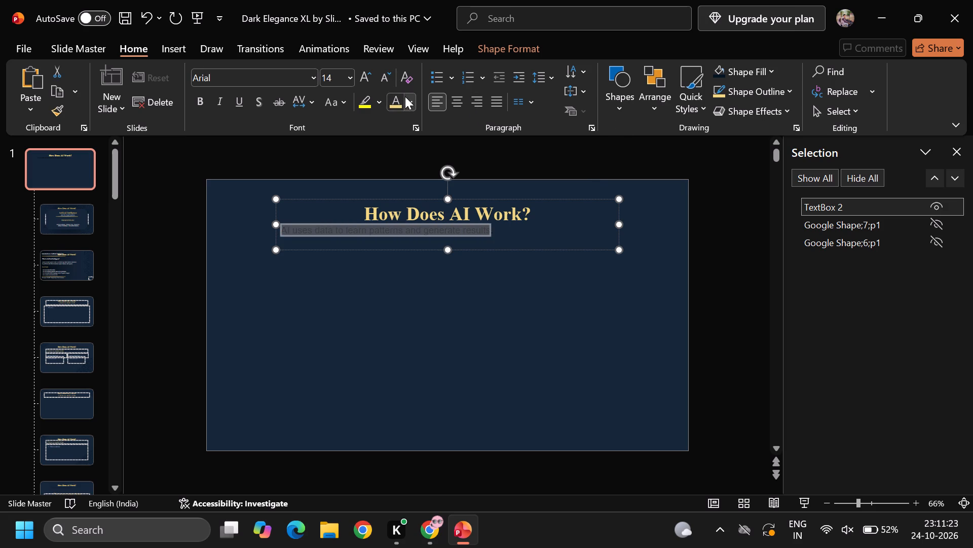
pyautogui.click(456, 102)
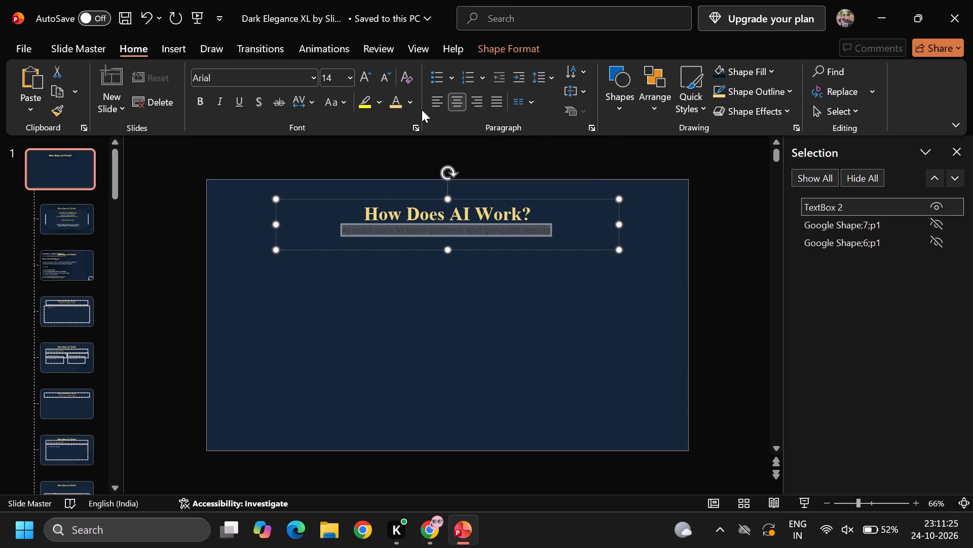
# Try light blue on the description text, settle on white, and set its font to Times New Roman.
pyautogui.click(407, 97)
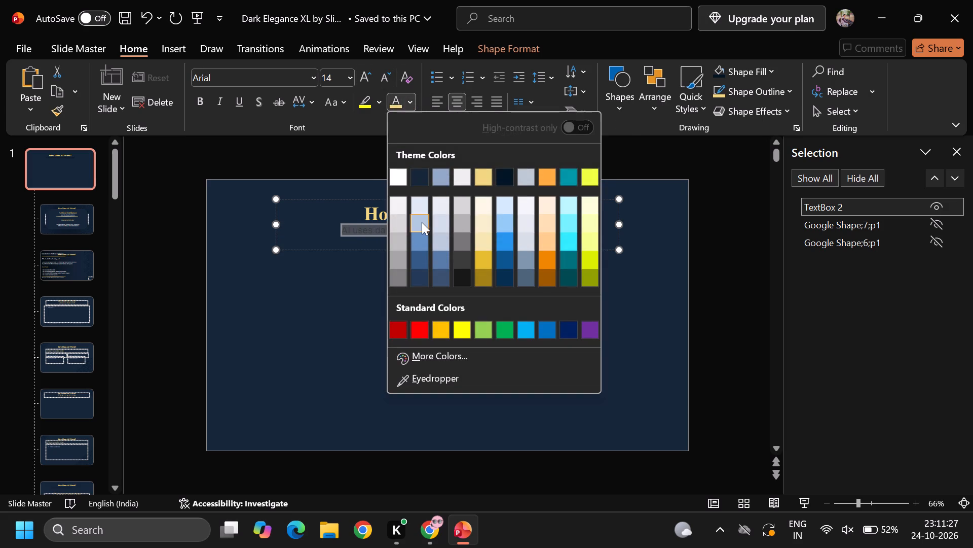
pyautogui.click(422, 222)
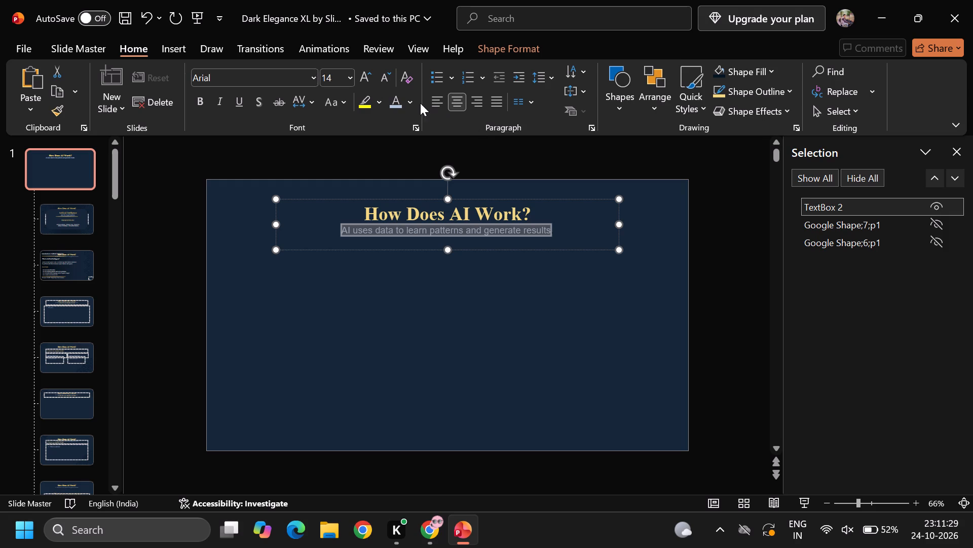
pyautogui.click(411, 102)
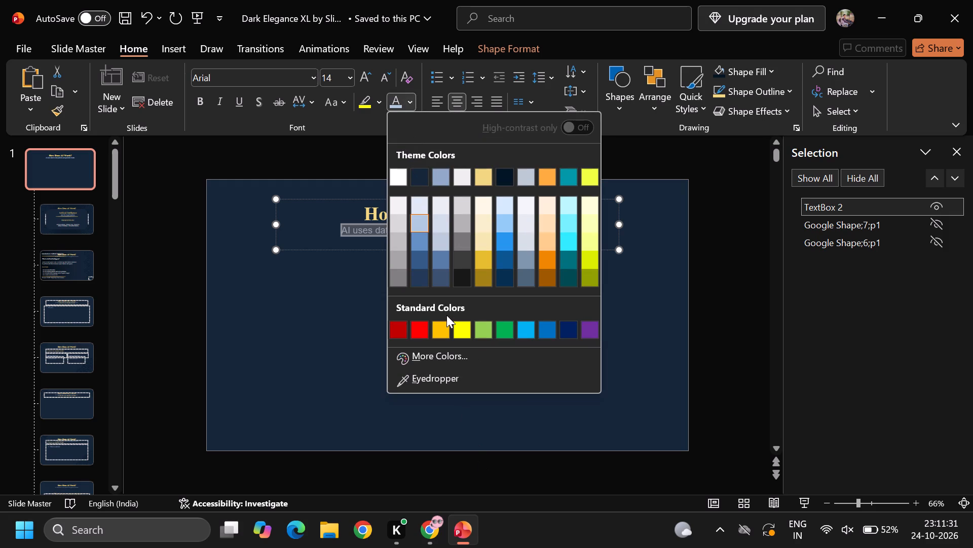
pyautogui.click(396, 168)
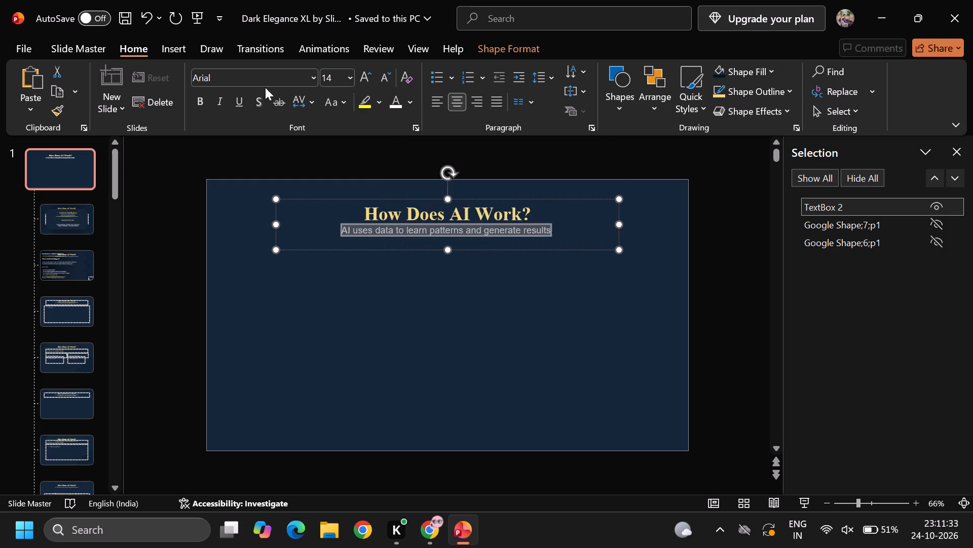
pyautogui.click(314, 76)
pyautogui.write('tim')
pyautogui.press('Return')
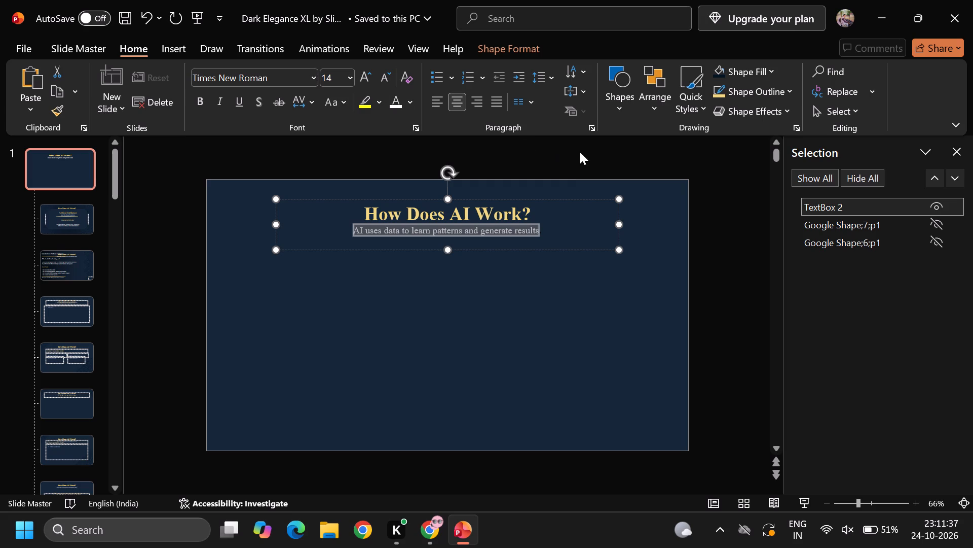
# Add a blank 11 pt spacer line between the "How Does AI Work?" heading and its description.
pyautogui.click(554, 213)
pyautogui.click(540, 212)
pyautogui.press('Return')
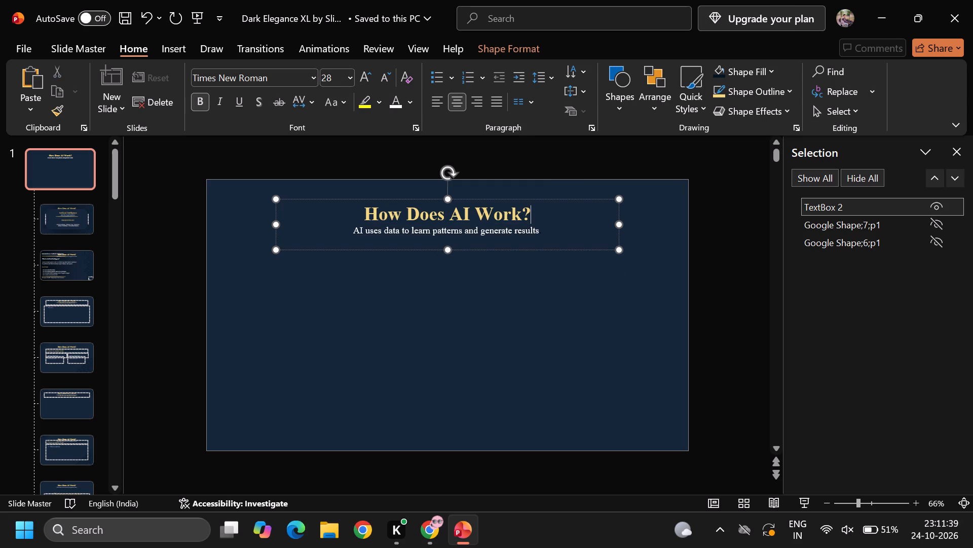
pyautogui.press('BackSpace')
pyautogui.click(352, 75)
pyautogui.click(340, 171)
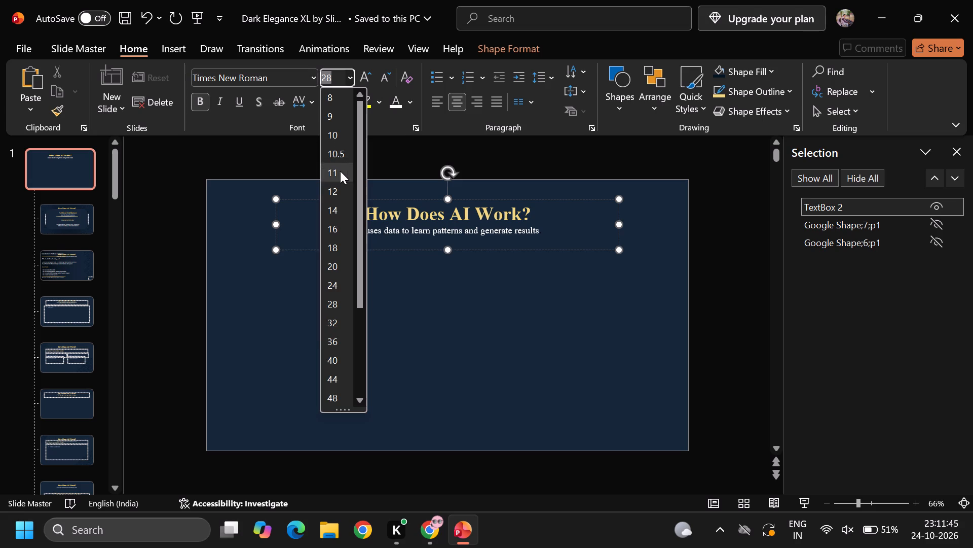
pyautogui.press('space')
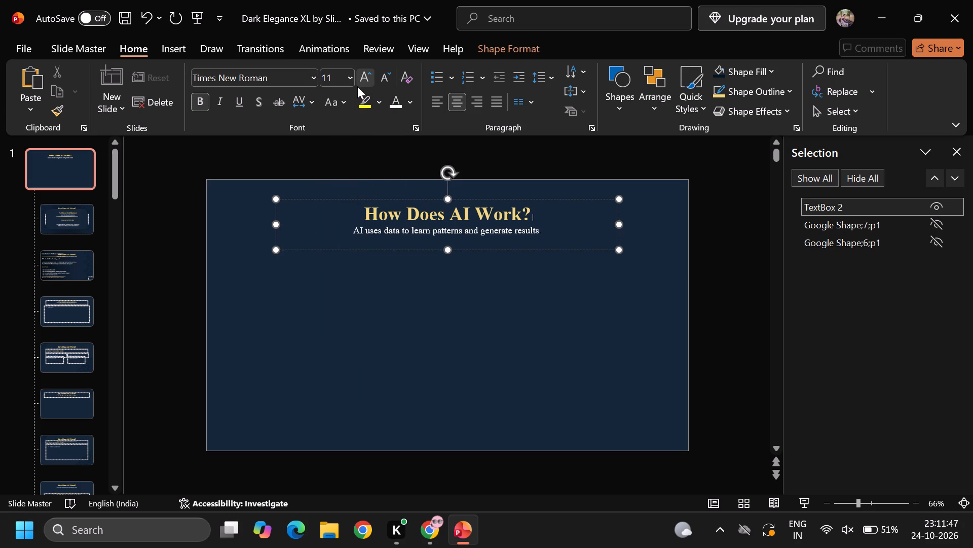
pyautogui.press('Return')
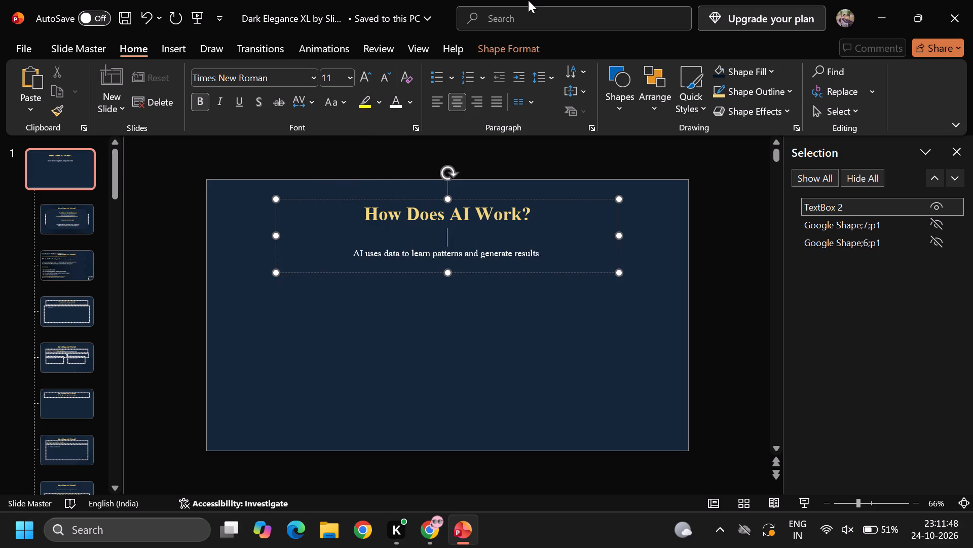
pyautogui.click(353, 75)
pyautogui.click(339, 176)
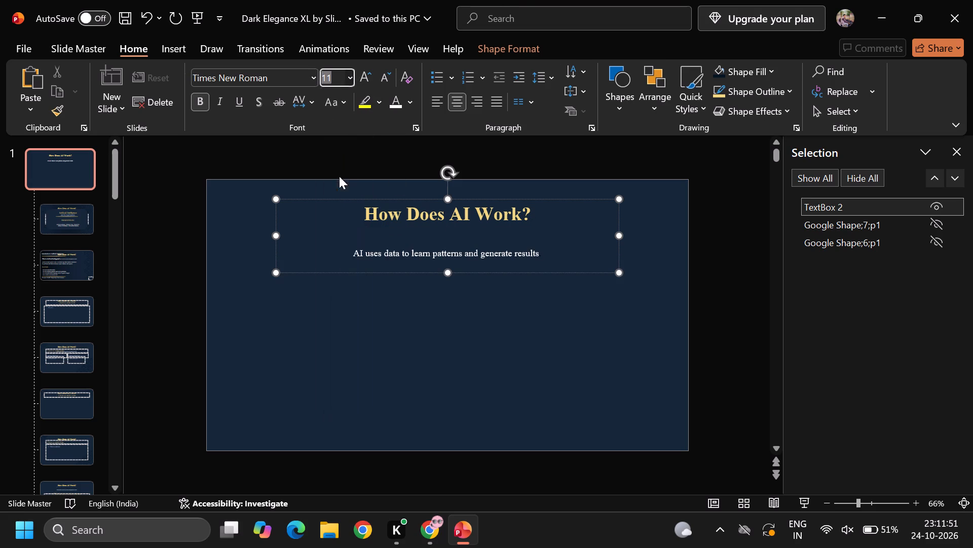
pyautogui.click(574, 252)
pyautogui.click(556, 239)
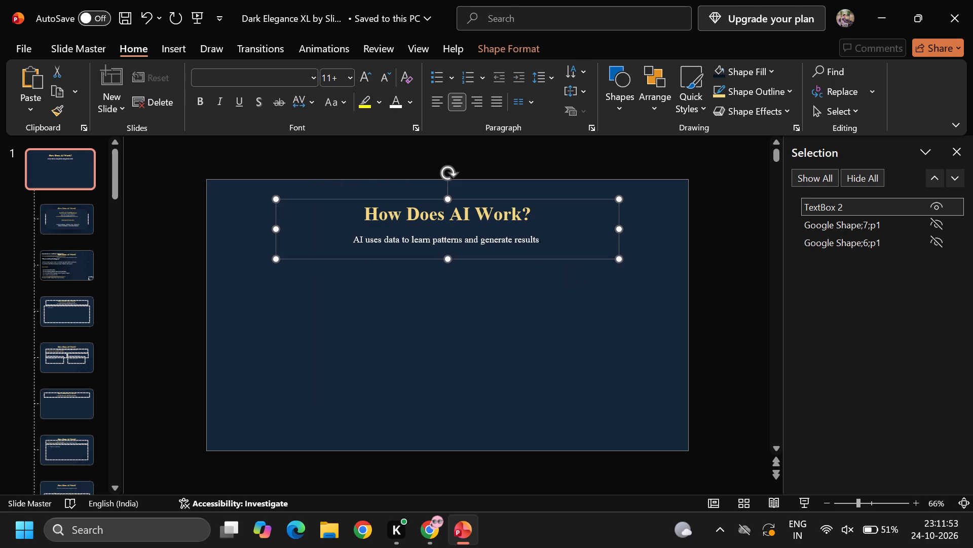
# Set the description line's font size to 18 and deselect the text box.
pyautogui.click(537, 307)
pyautogui.click(534, 242)
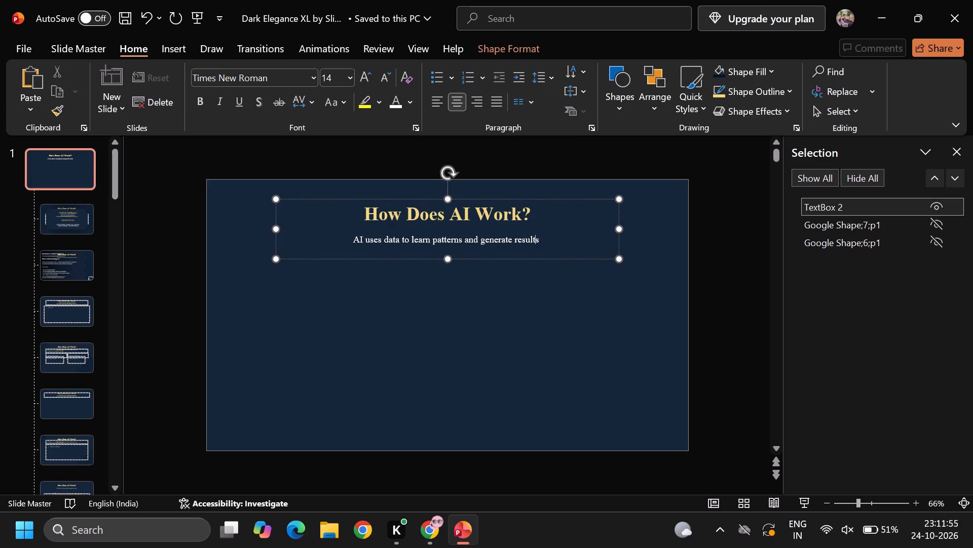
pyautogui.press('Right')
pyautogui.hotkey('ctrl', 'shift', 'Left')
pyautogui.hotkey('ctrl', 'shift', 'Left')
pyautogui.hotkey('ctrl', 'shift', 'Left')
pyautogui.hotkey('ctrl', 'shift', 'Left')
pyautogui.hotkey('ctrl', 'shift', 'Left')
pyautogui.hotkey('ctrl', 'shift', 'Left')
pyautogui.hotkey('ctrl', 'shift', 'Left')
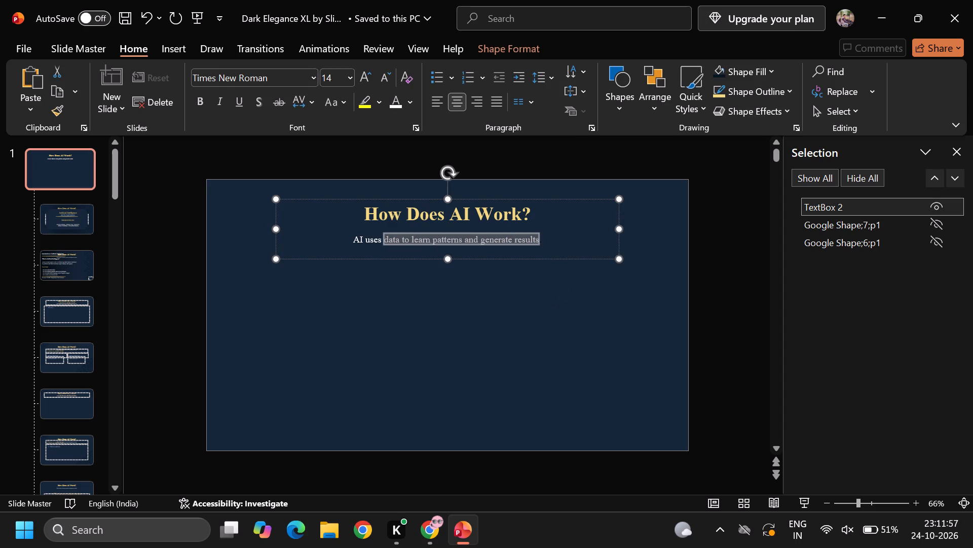
pyautogui.hotkey('ctrl', 'shift', 'Left')
pyautogui.hotkey('ctrl', 'shift', 'Left')
pyautogui.click(346, 74)
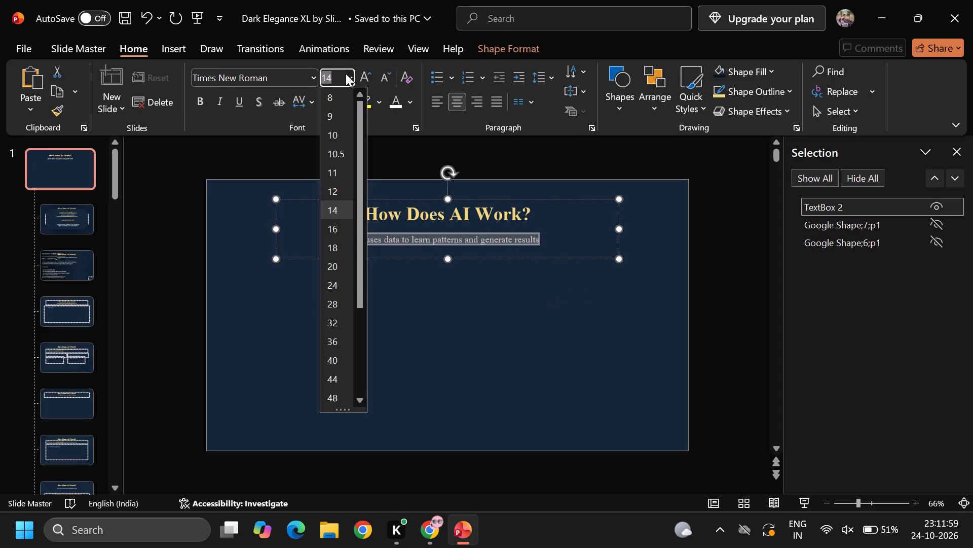
pyautogui.click(333, 244)
pyautogui.click(526, 264)
pyautogui.click(568, 322)
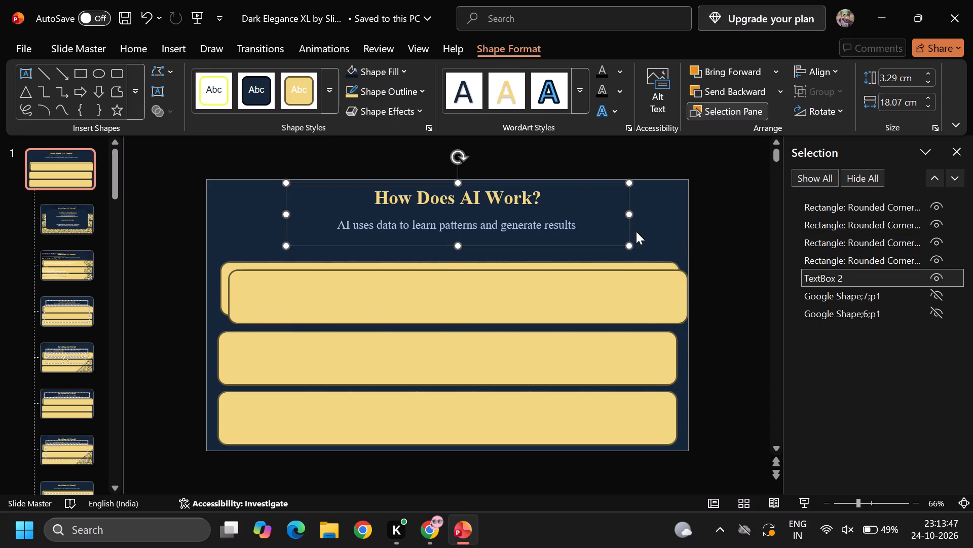
# Resize the heading text box to about 18.2 cm wide and reposition it roughly centered near the slide's top edge.
pyautogui.click(632, 237)
pyautogui.click(633, 251)
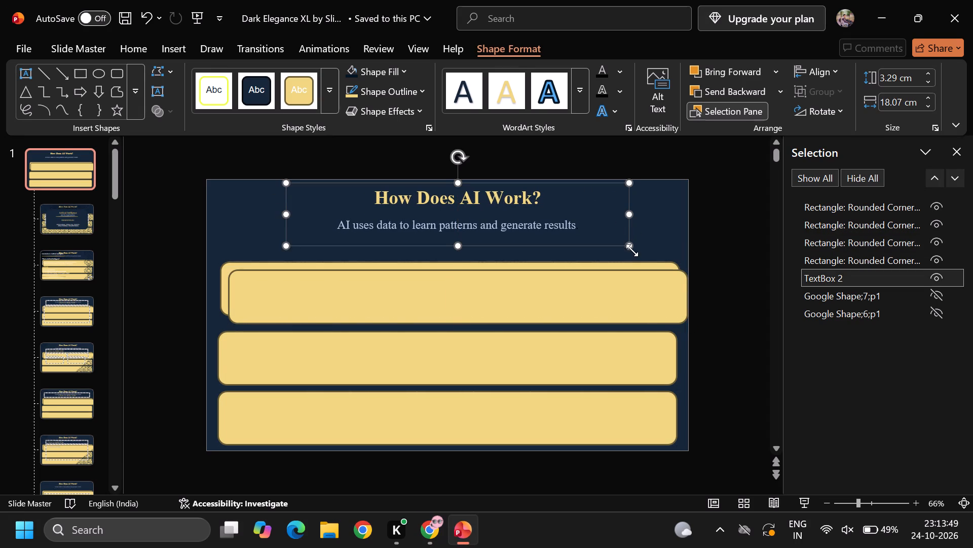
pyautogui.moveTo(631, 248); pyautogui.dragTo(618, 230)
pyautogui.click(524, 212)
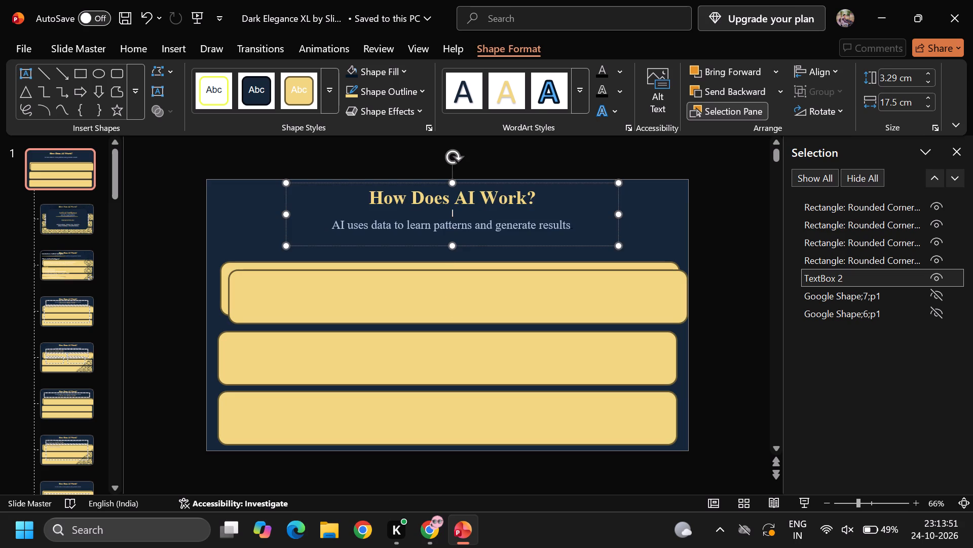
pyautogui.moveTo(620, 248); pyautogui.dragTo(592, 231)
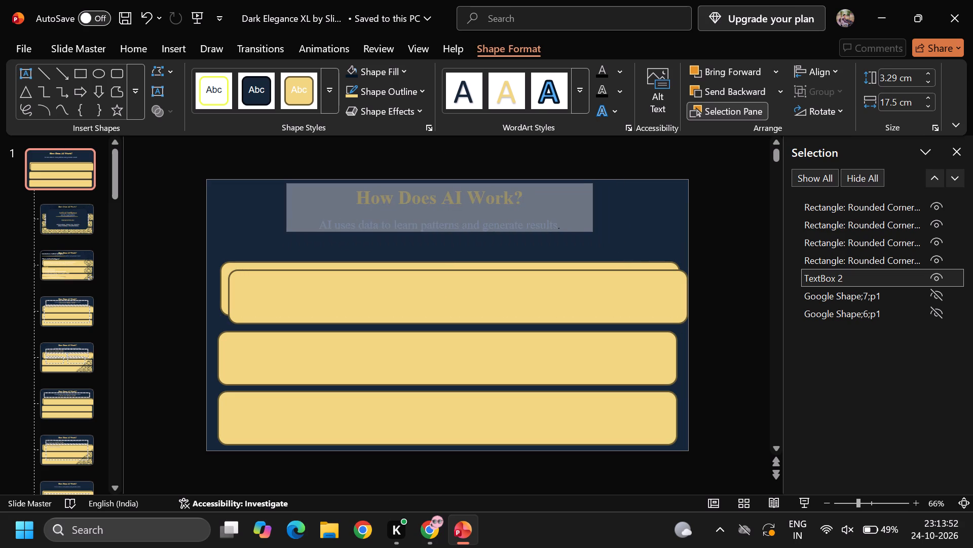
pyautogui.moveTo(592, 231); pyautogui.dragTo(593, 231)
pyautogui.moveTo(527, 215); pyautogui.dragTo(558, 215)
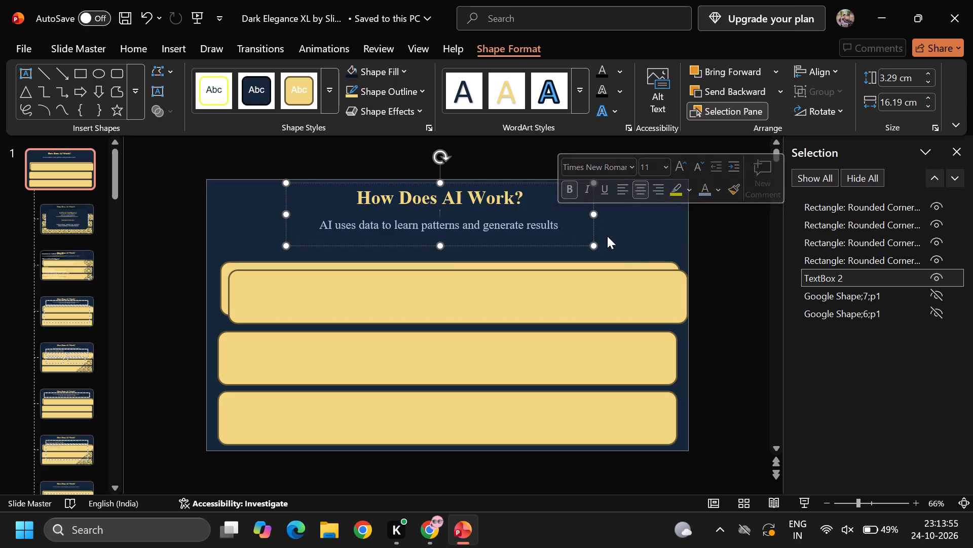
pyautogui.moveTo(596, 245); pyautogui.dragTo(537, 215)
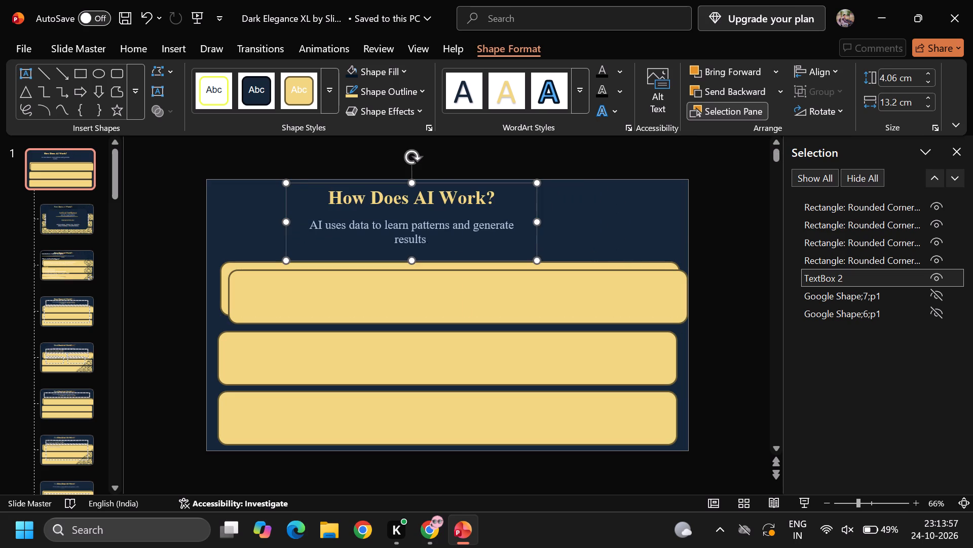
pyautogui.moveTo(540, 222); pyautogui.dragTo(631, 206)
pyautogui.moveTo(600, 219); pyautogui.dragTo(591, 222)
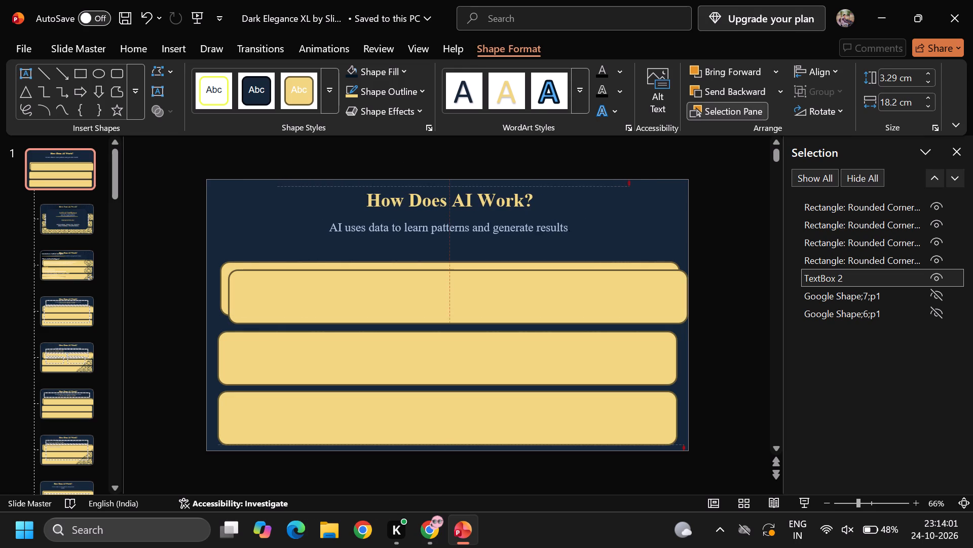
pyautogui.moveTo(591, 222); pyautogui.dragTo(590, 222)
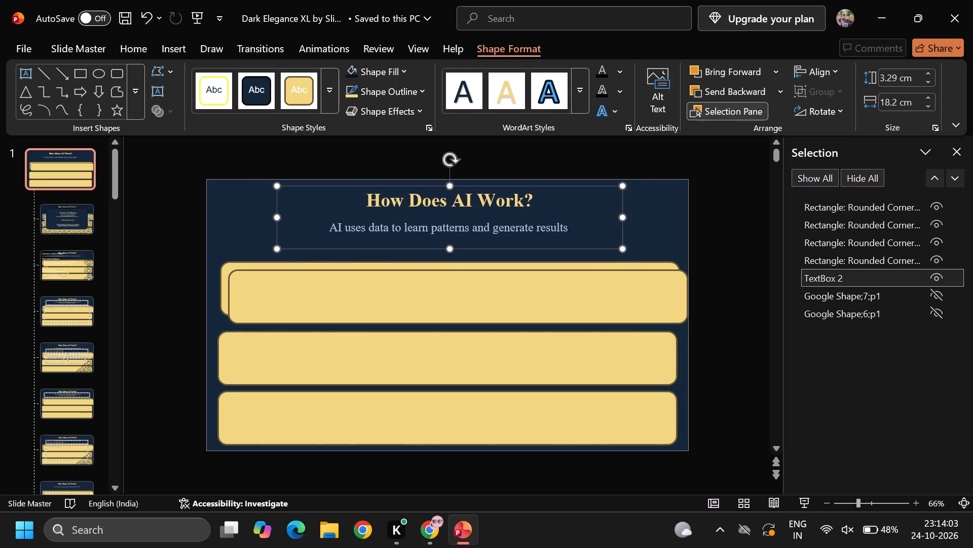
# Set the font size of the "How Does AI Work?" heading to 24.
pyautogui.click(569, 226)
pyautogui.hotkey('ctrl', 'a')
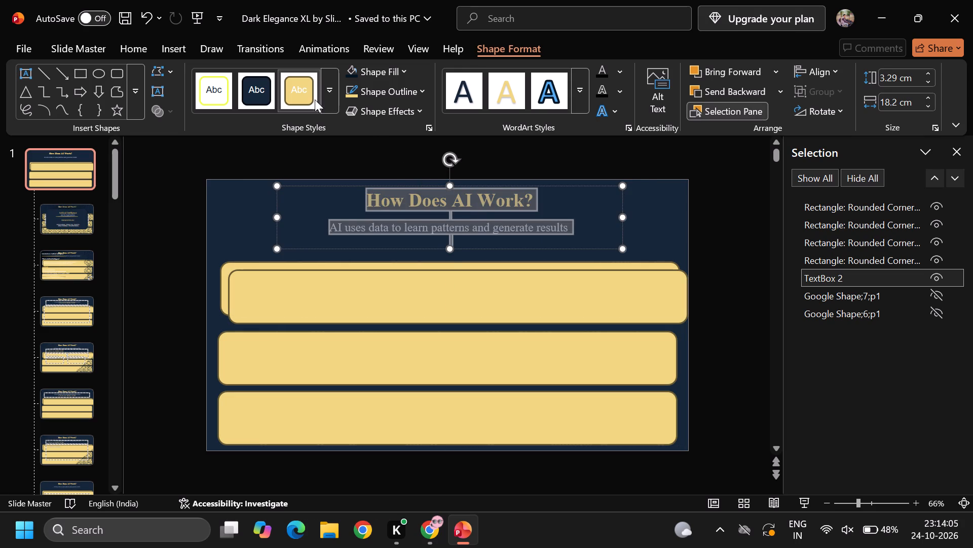
pyautogui.click(132, 55)
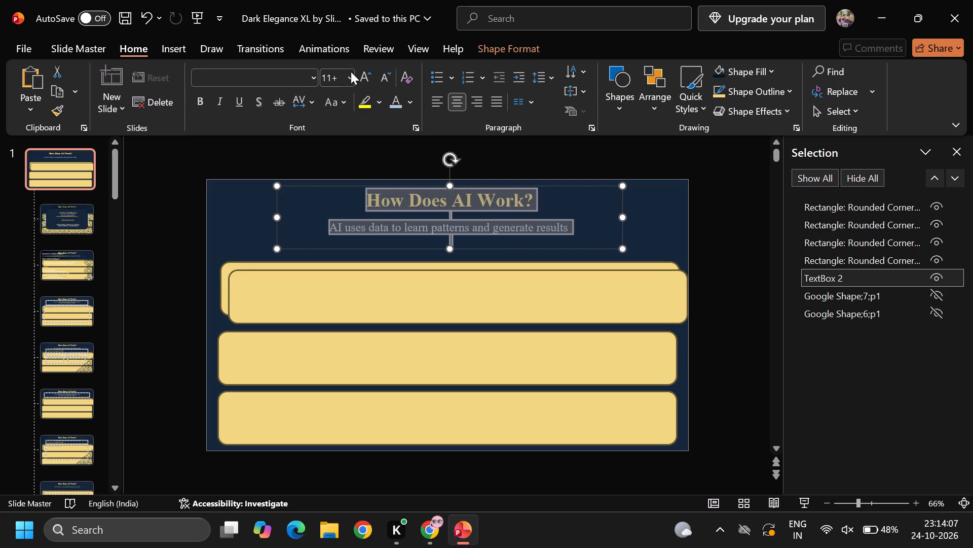
pyautogui.click(530, 223)
pyautogui.click(545, 193)
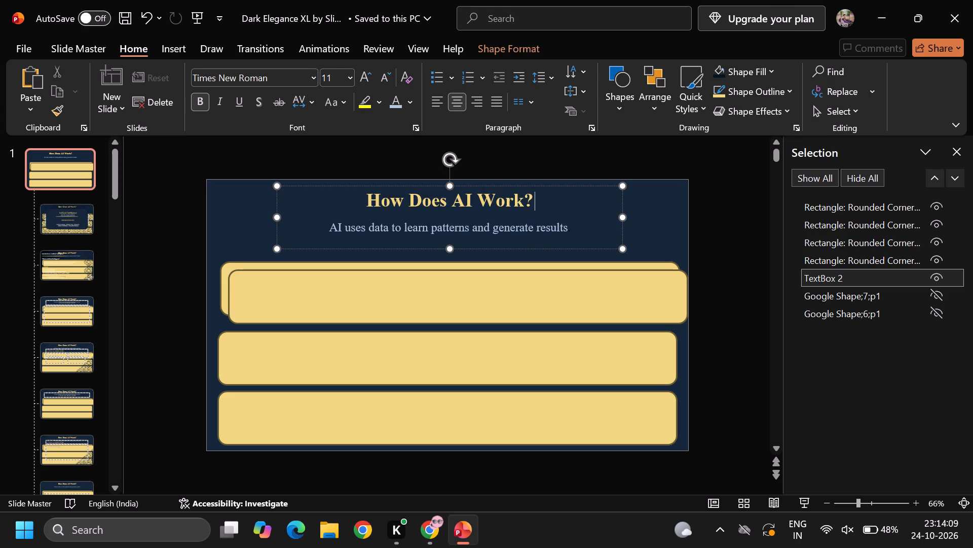
pyautogui.hotkey('ctrl', 'shift', 'Left')
pyautogui.hotkey('ctrl', 'shift', 'Left')
pyautogui.hotkey('ctrl', 'shift', 'Left')
pyautogui.hotkey('ctrl', 'shift', 'Left')
pyautogui.hotkey('ctrl', 'shift', 'Left')
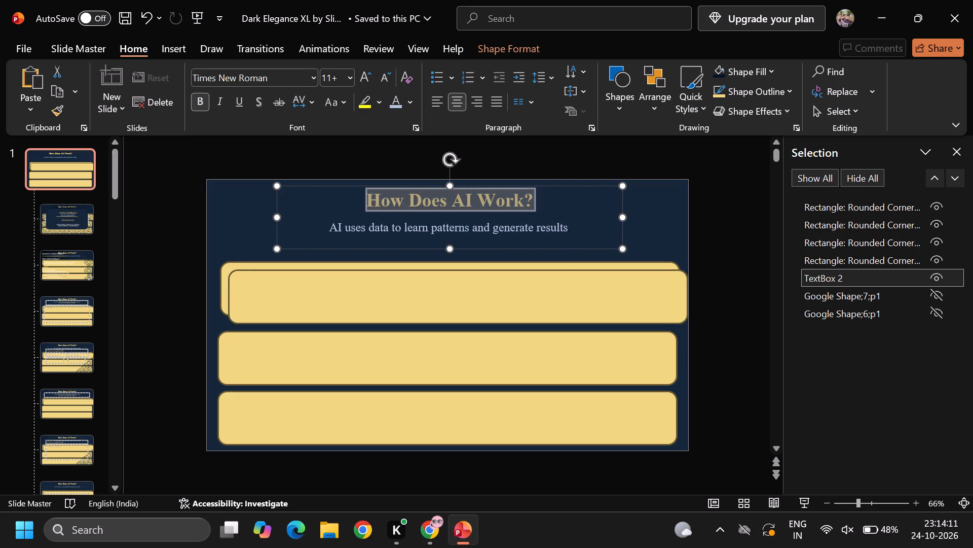
pyautogui.click(356, 75)
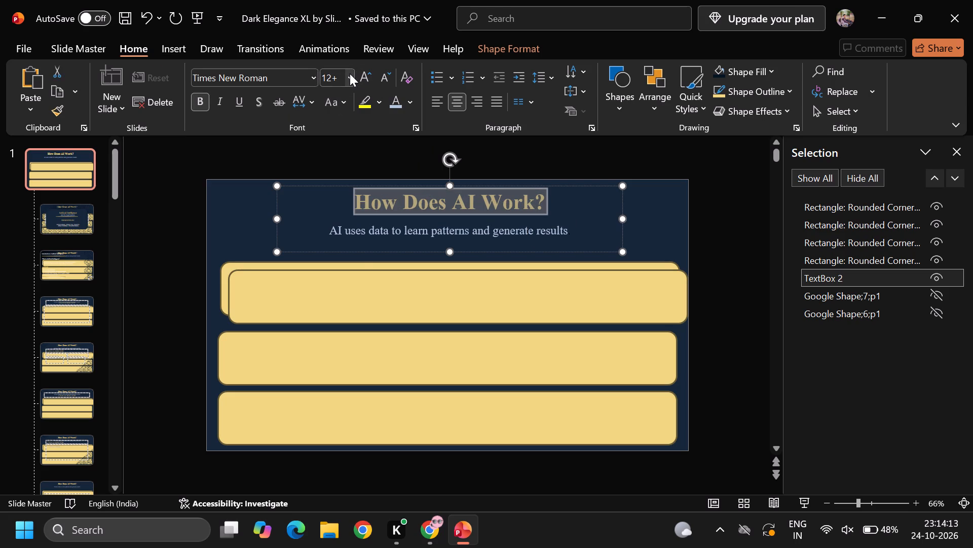
pyautogui.click(350, 74)
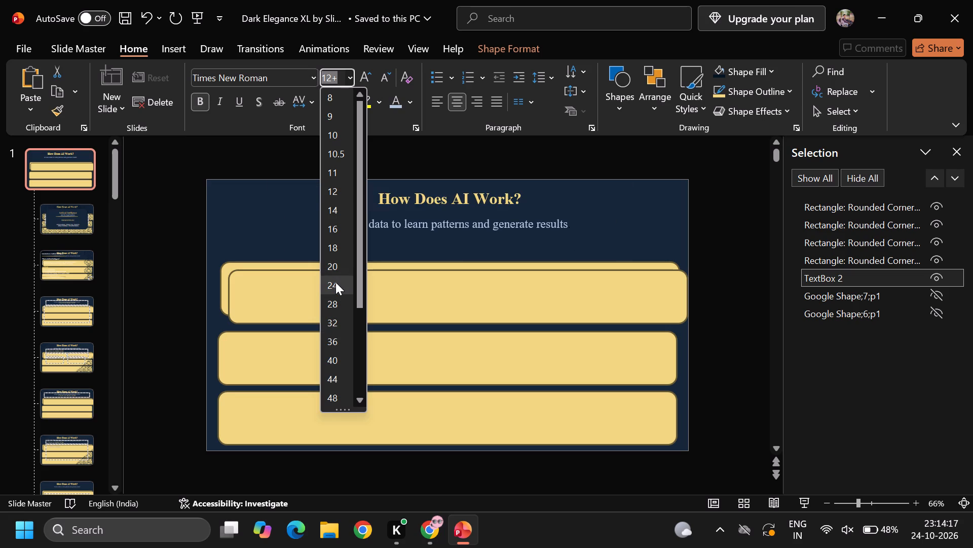
pyautogui.click(335, 282)
# Set the font size of the description line "AI uses data to learn patterns and generate results" to 18.
pyautogui.click(346, 220)
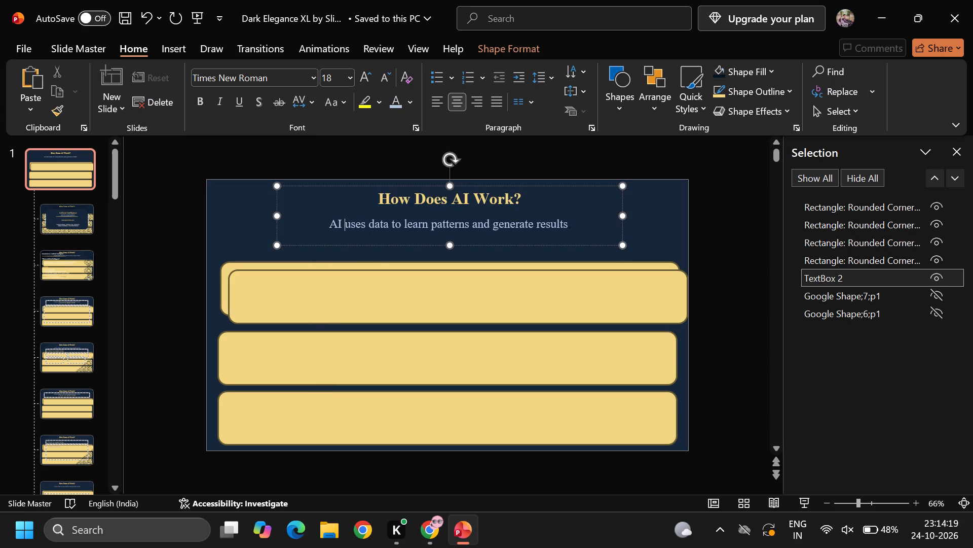
pyautogui.click(332, 225)
pyautogui.hotkey('ctrl', 'shift', 'Right')
pyautogui.hotkey('ctrl', 'shift', 'Right')
pyautogui.hotkey('ctrl', 'shift', 'Right')
pyautogui.hotkey('ctrl', 'shift', 'Right')
pyautogui.hotkey('ctrl', 'shift', 'Right')
pyautogui.hotkey('ctrl', 'shift', 'Right')
pyautogui.hotkey('ctrl', 'shift', 'Right')
pyautogui.hotkey('ctrl', 'shift', 'Right')
pyautogui.hotkey('ctrl', 'shift', 'Right')
pyautogui.hotkey('ctrl', 'shift', 'Right')
pyautogui.hotkey('ctrl', 'shift', 'Right')
pyautogui.hotkey('ctrl', 'shift', 'Right')
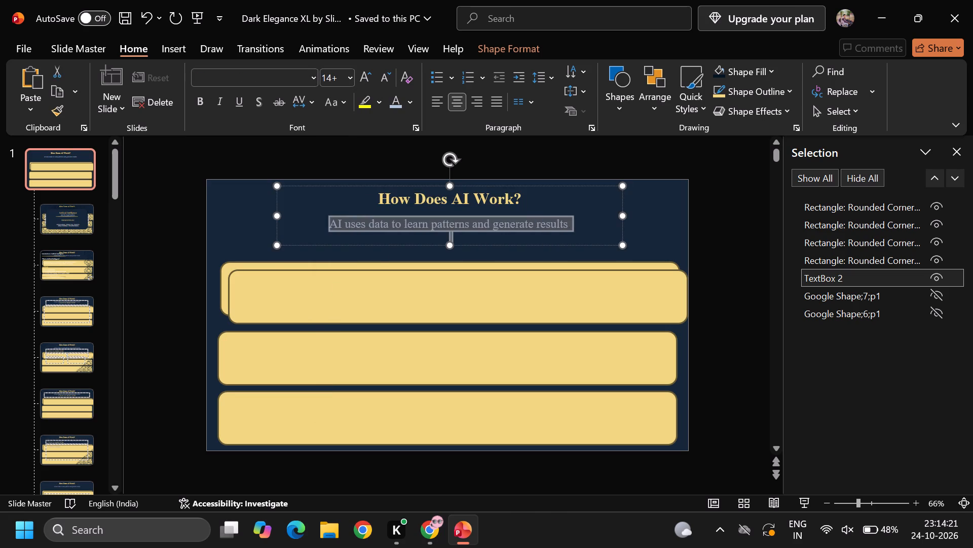
pyautogui.click(352, 77)
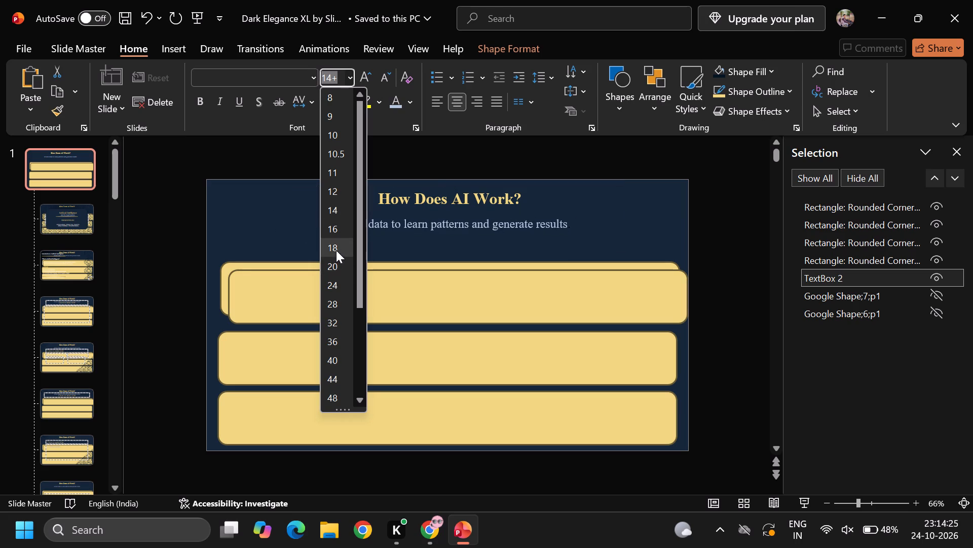
pyautogui.click(336, 250)
# Delete the two overlapping upper rectangles and the one below them, keeping only the bottom rounded rectangle.
pyautogui.click(543, 304)
pyautogui.click(584, 217)
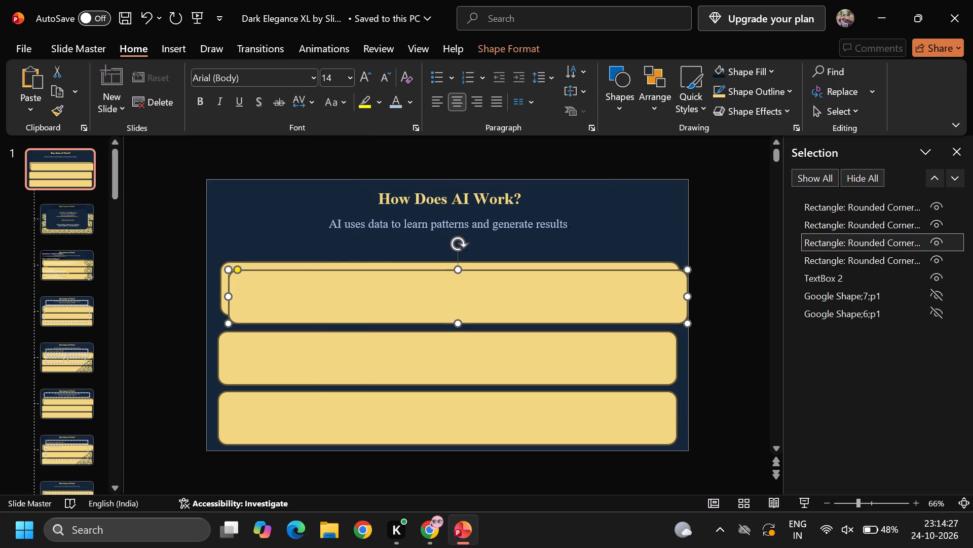
pyautogui.click(534, 286)
pyautogui.moveTo(534, 286); pyautogui.dragTo(510, 269)
pyautogui.press('Delete')
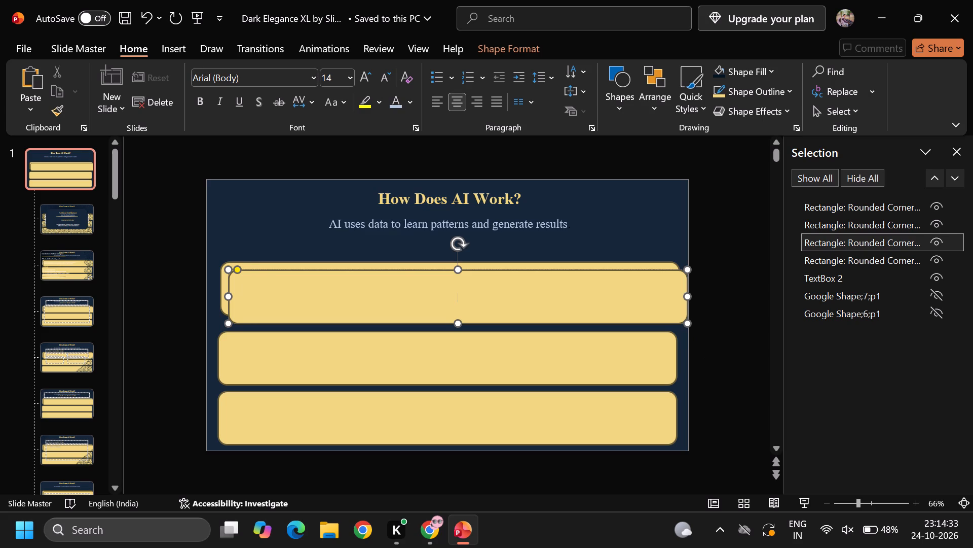
pyautogui.moveTo(591, 292); pyautogui.dragTo(513, 316)
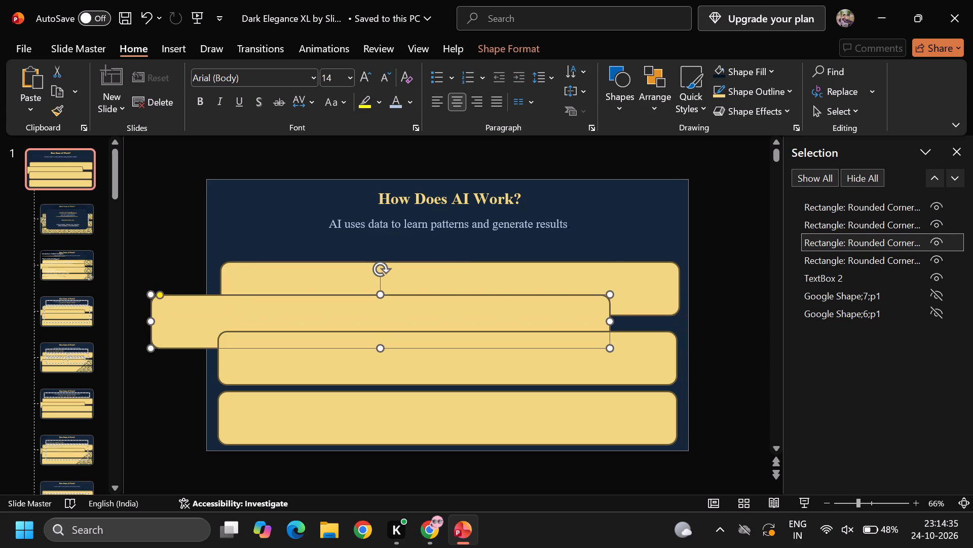
pyautogui.press('Delete')
pyautogui.press('Delete')
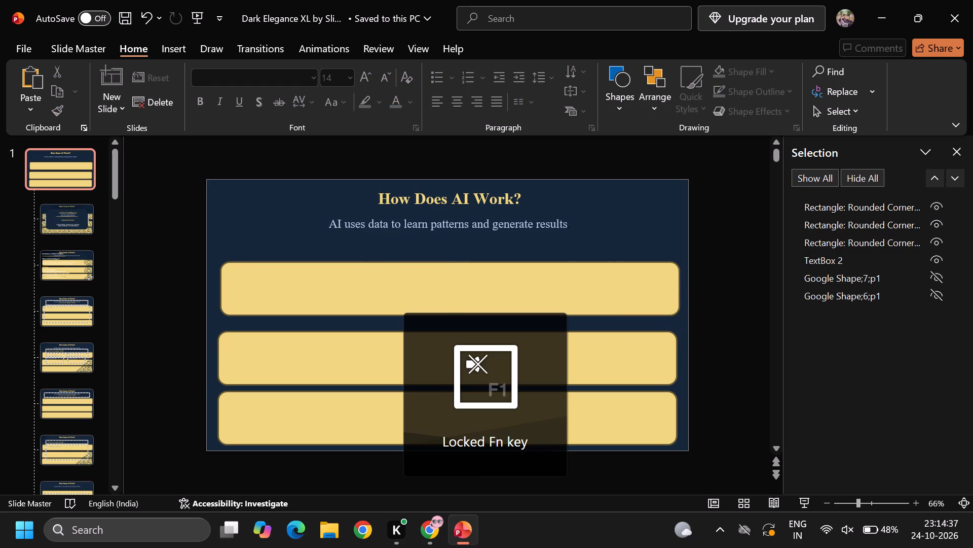
pyautogui.click(512, 312)
pyautogui.press('Delete')
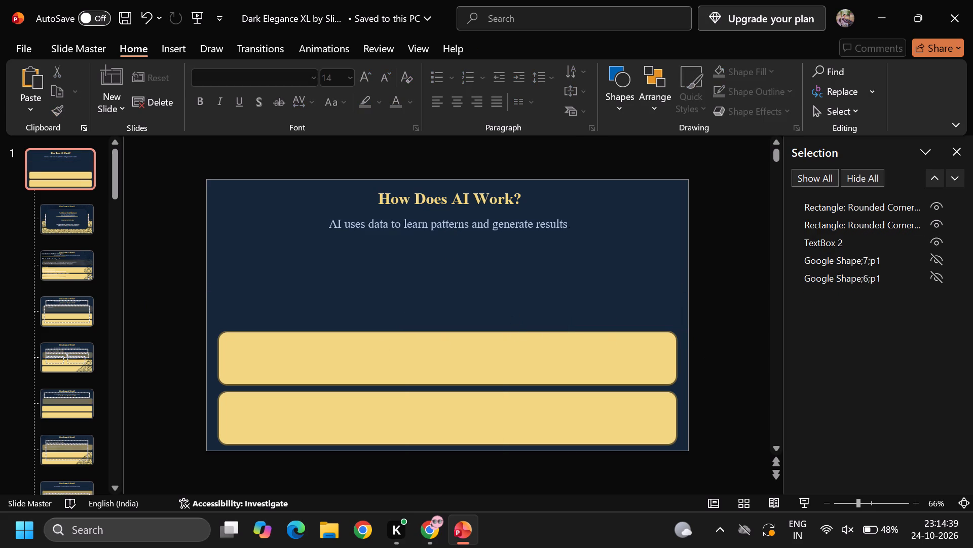
pyautogui.moveTo(505, 352); pyautogui.dragTo(503, 275)
pyautogui.press('Delete')
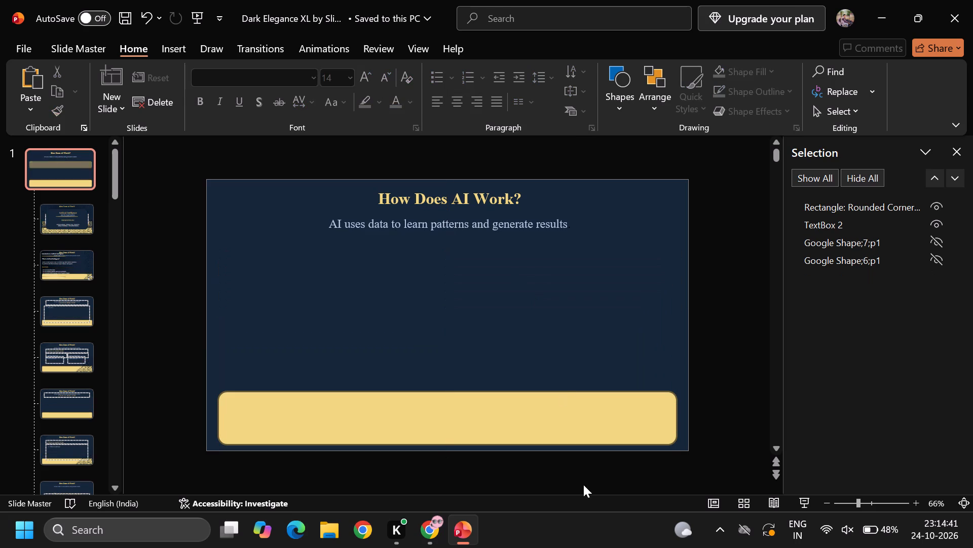
# Move the remaining rounded rectangle up, centered just below the description line, and reduce its height to about 2.26 cm.
pyautogui.click(557, 407)
pyautogui.moveTo(557, 407); pyautogui.dragTo(537, 306)
pyautogui.moveTo(536, 416); pyautogui.dragTo(488, 350)
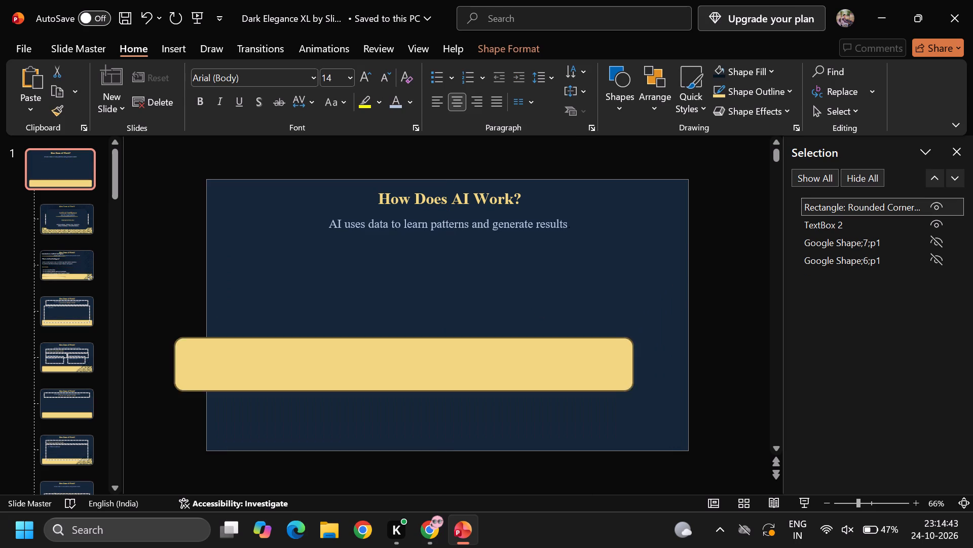
pyautogui.moveTo(488, 350); pyautogui.dragTo(534, 258)
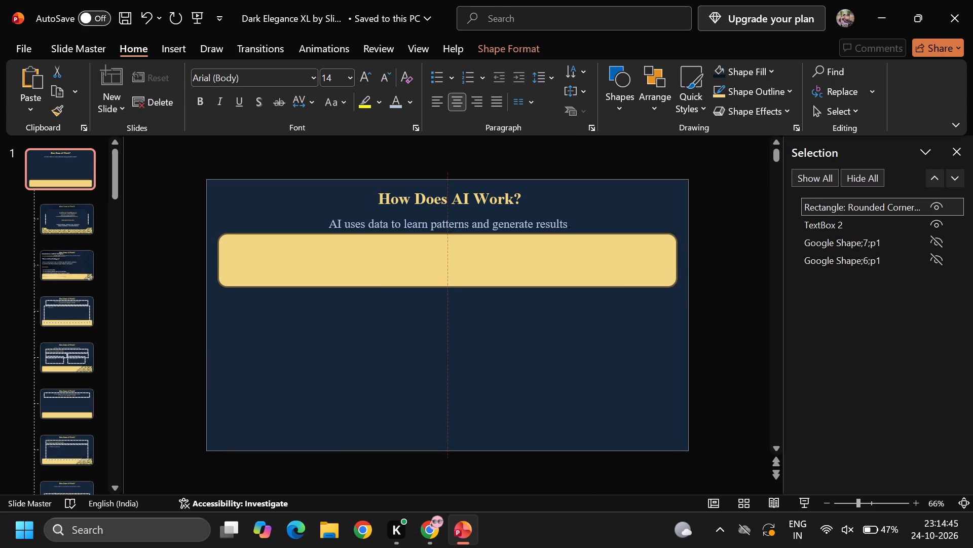
pyautogui.moveTo(534, 258); pyautogui.dragTo(534, 263)
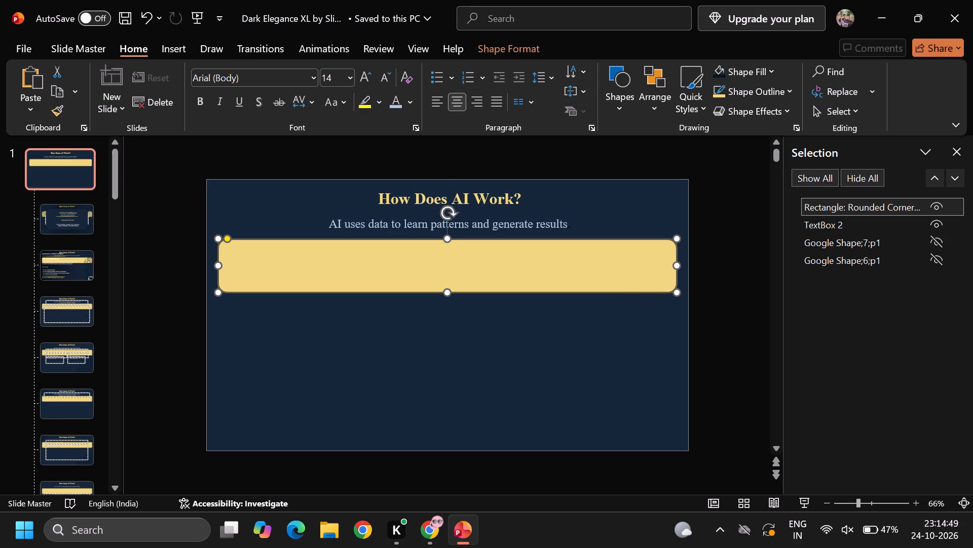
pyautogui.moveTo(447, 292); pyautogui.dragTo(449, 268)
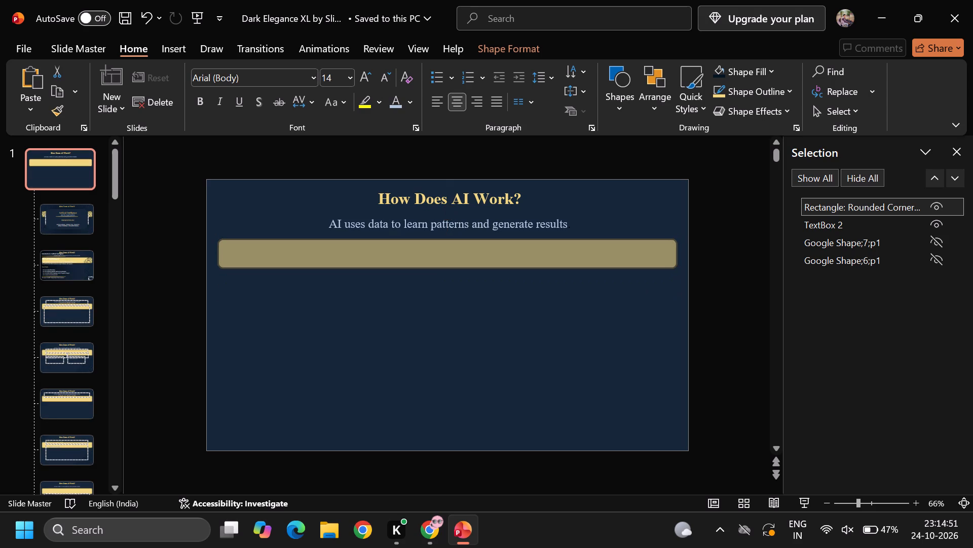
pyautogui.moveTo(449, 268); pyautogui.dragTo(449, 282)
# Copy the resized rounded rectangle and paste three duplicates of it on the slide.
pyautogui.click(497, 268)
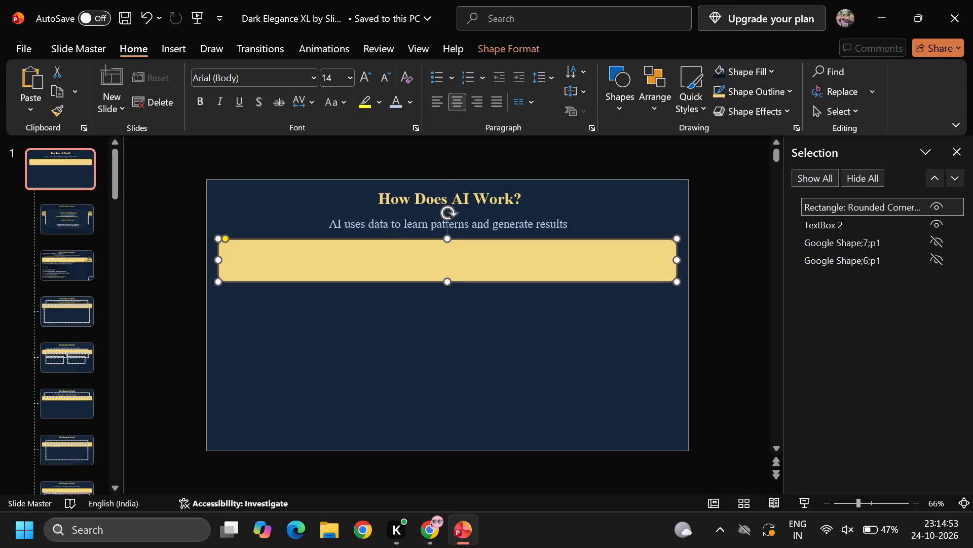
pyautogui.hotkey('ctrl', 'c')
pyautogui.hotkey('ctrl', 'v')
pyautogui.hotkey('ctrl', 'v')
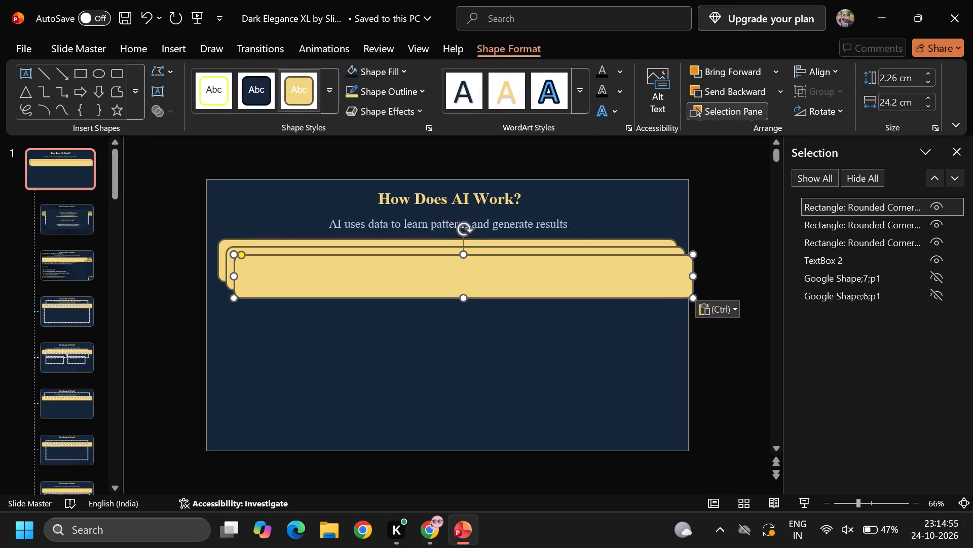
pyautogui.hotkey('ctrl', 'v')
# Move one duplicate rectangle to the slide's bottom edge, centered horizontally under the top rectangle.
pyautogui.moveTo(488, 275); pyautogui.dragTo(459, 410)
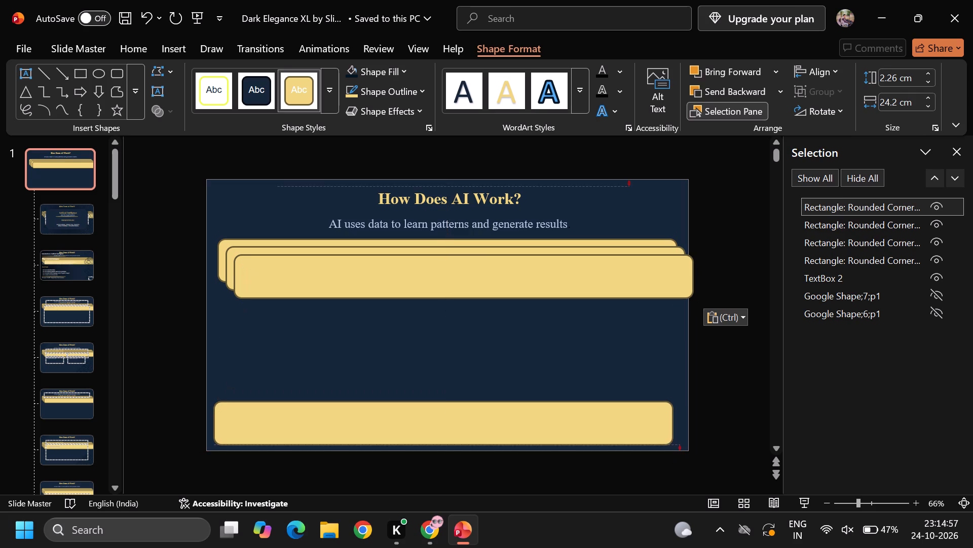
pyautogui.moveTo(459, 410); pyautogui.dragTo(461, 412)
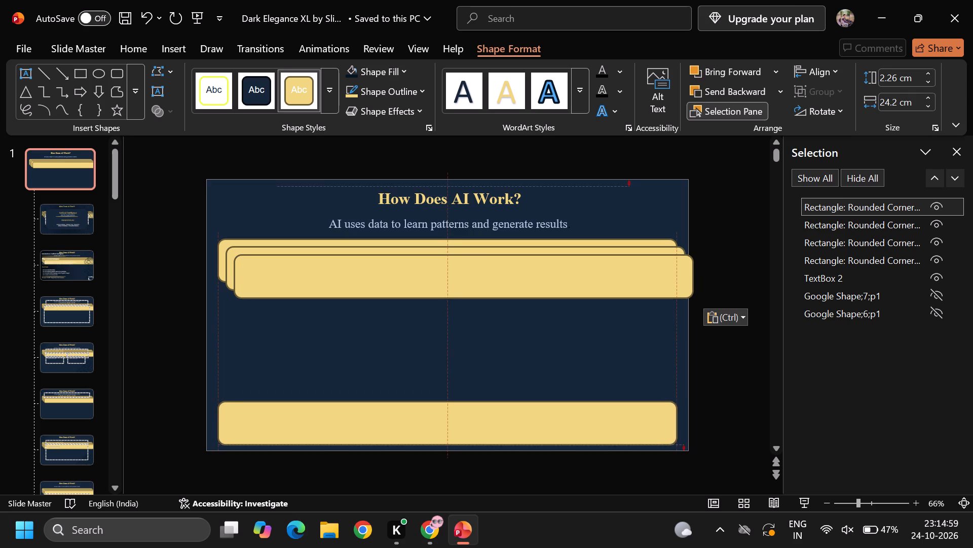
pyautogui.moveTo(461, 412); pyautogui.dragTo(460, 412)
# Place the other two duplicate rectangles between the top and bottom ones, roughly evenly spaced and horizontally in line.
pyautogui.moveTo(478, 269); pyautogui.dragTo(462, 344)
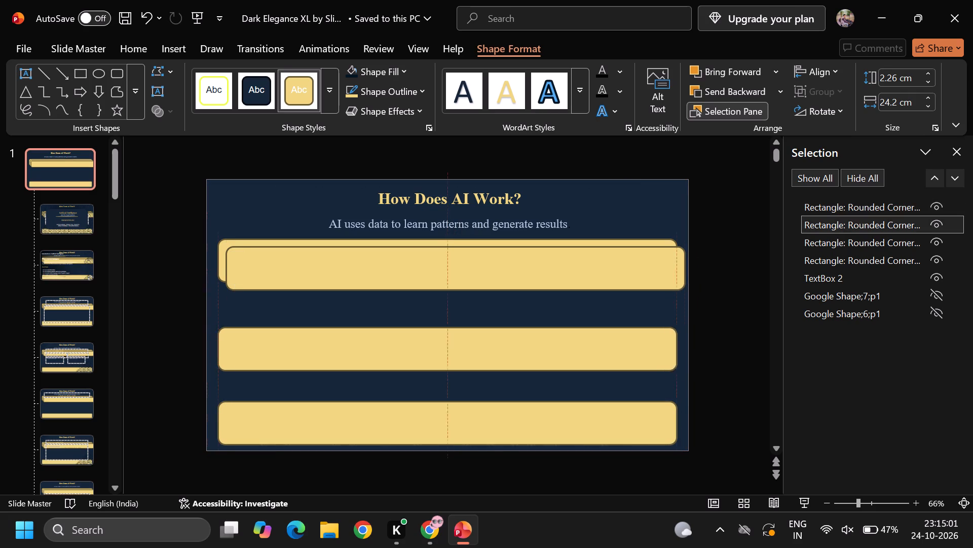
pyautogui.moveTo(462, 344); pyautogui.dragTo(465, 352)
pyautogui.moveTo(492, 283); pyautogui.dragTo(495, 325)
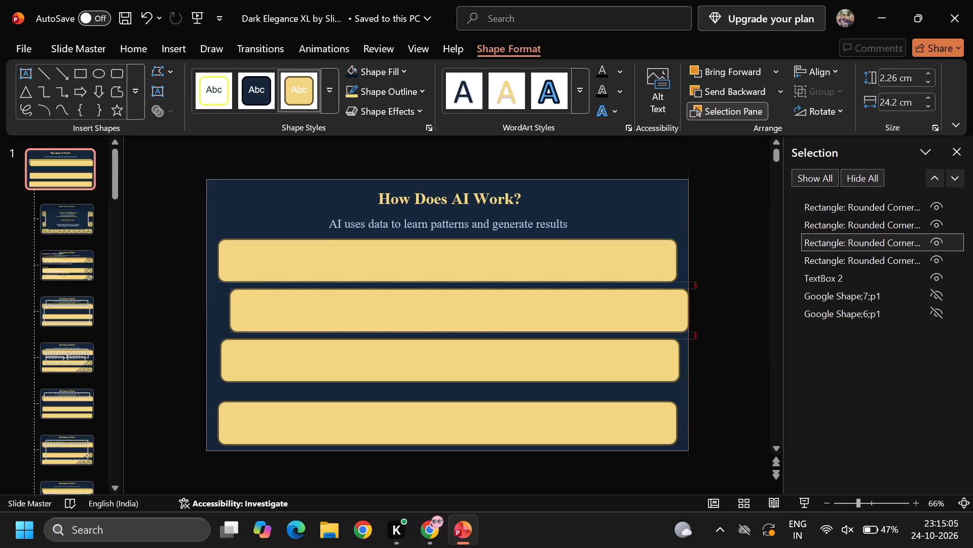
pyautogui.moveTo(495, 325); pyautogui.dragTo(487, 326)
pyautogui.moveTo(486, 366); pyautogui.dragTo(482, 373)
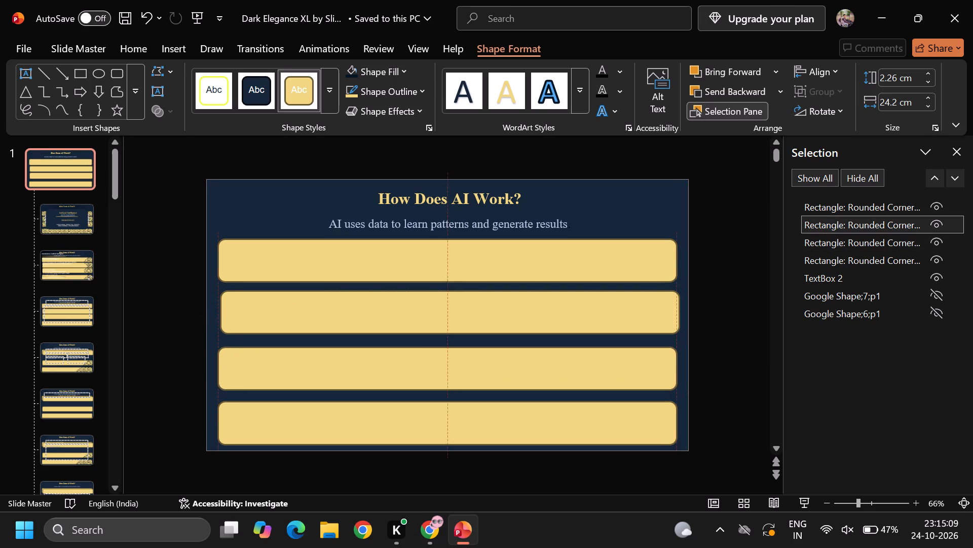
pyautogui.moveTo(482, 373); pyautogui.dragTo(487, 372)
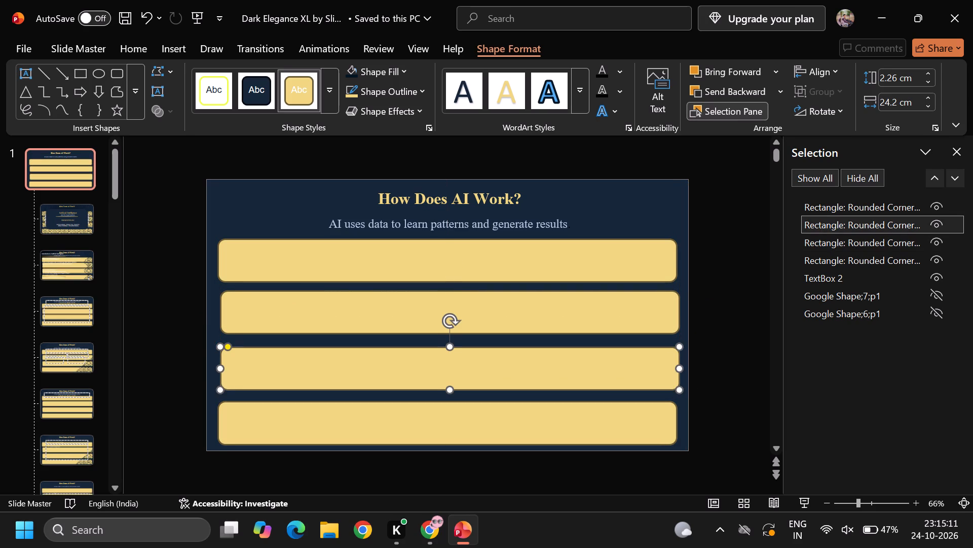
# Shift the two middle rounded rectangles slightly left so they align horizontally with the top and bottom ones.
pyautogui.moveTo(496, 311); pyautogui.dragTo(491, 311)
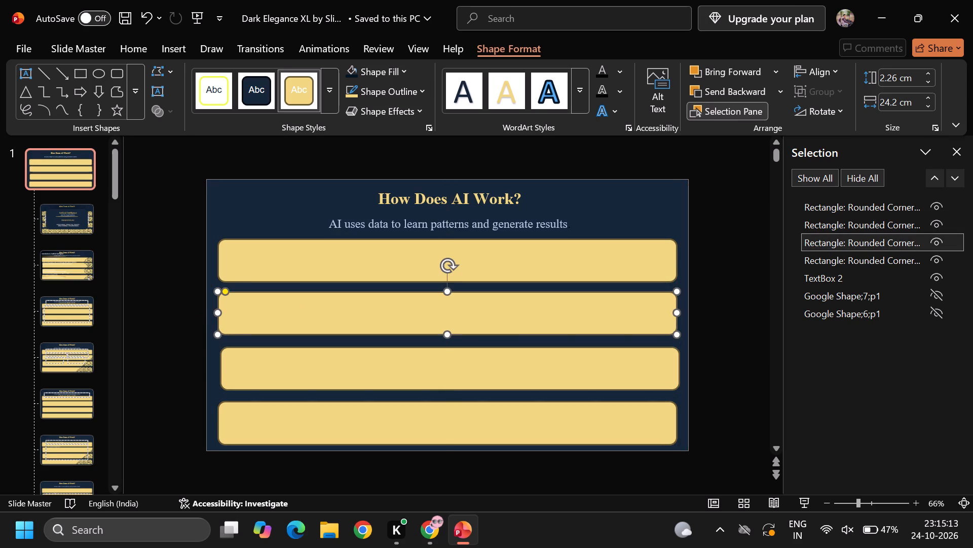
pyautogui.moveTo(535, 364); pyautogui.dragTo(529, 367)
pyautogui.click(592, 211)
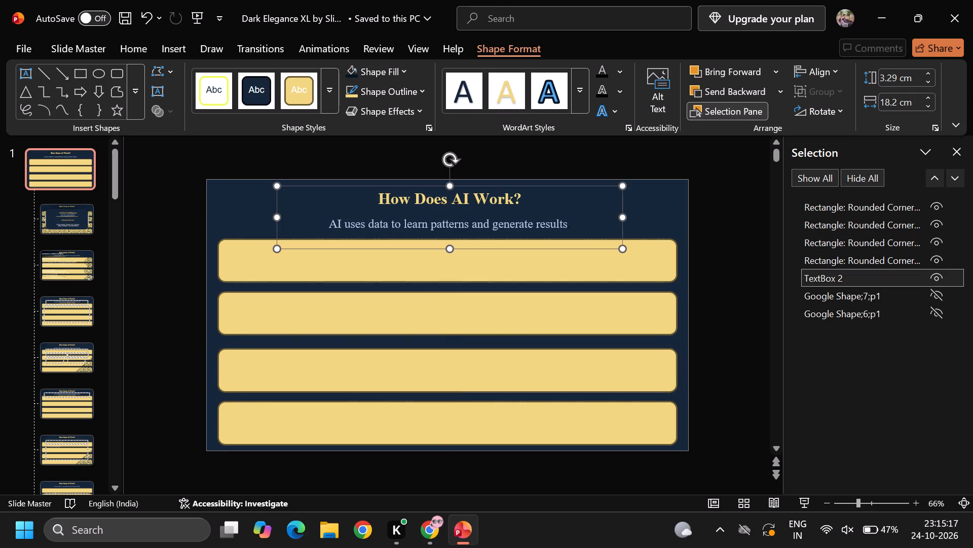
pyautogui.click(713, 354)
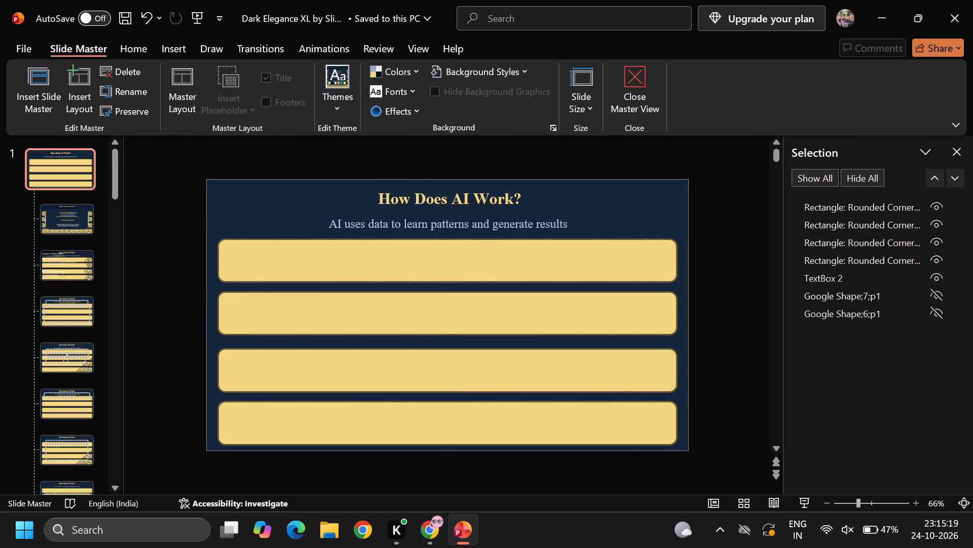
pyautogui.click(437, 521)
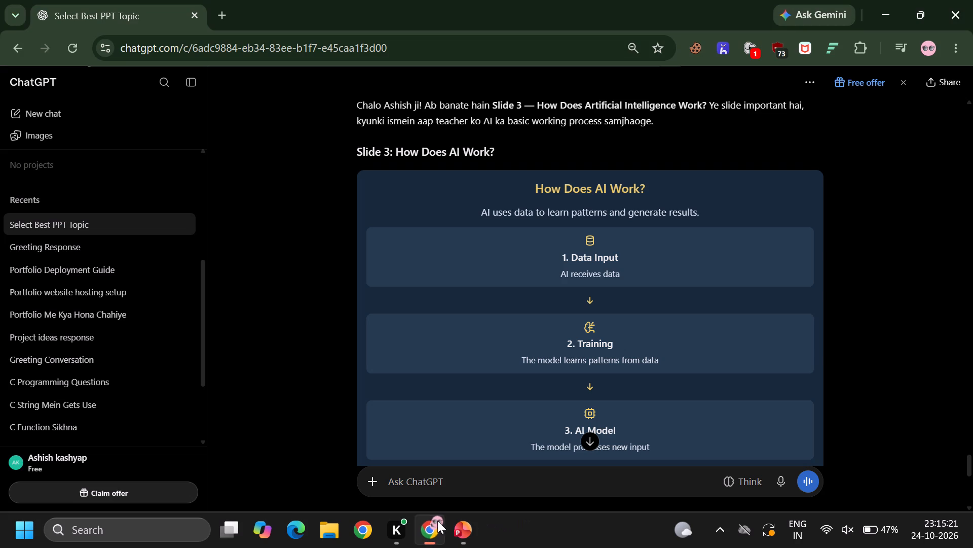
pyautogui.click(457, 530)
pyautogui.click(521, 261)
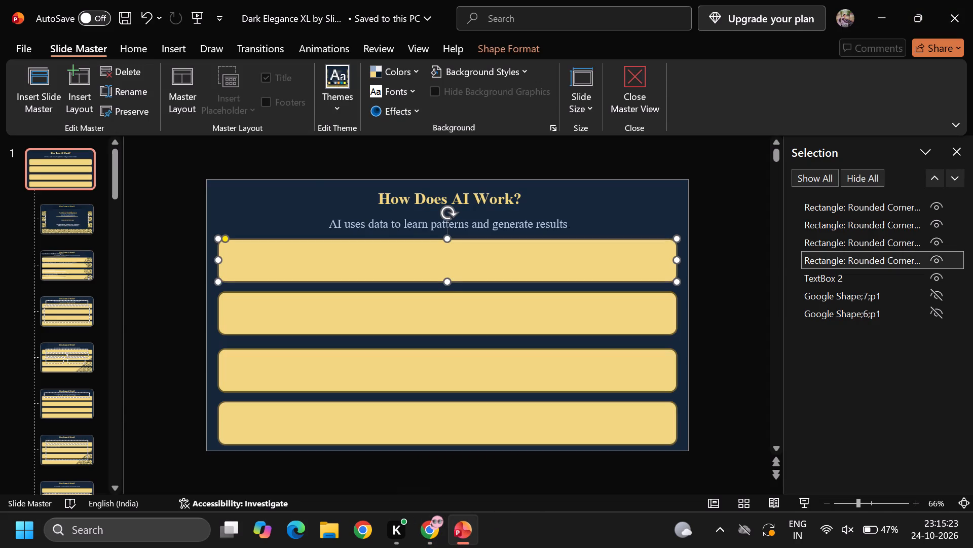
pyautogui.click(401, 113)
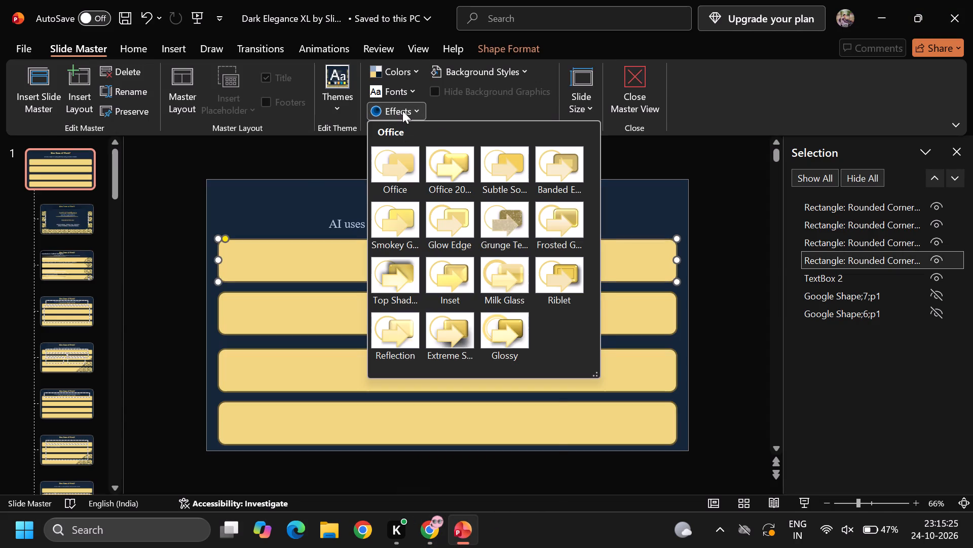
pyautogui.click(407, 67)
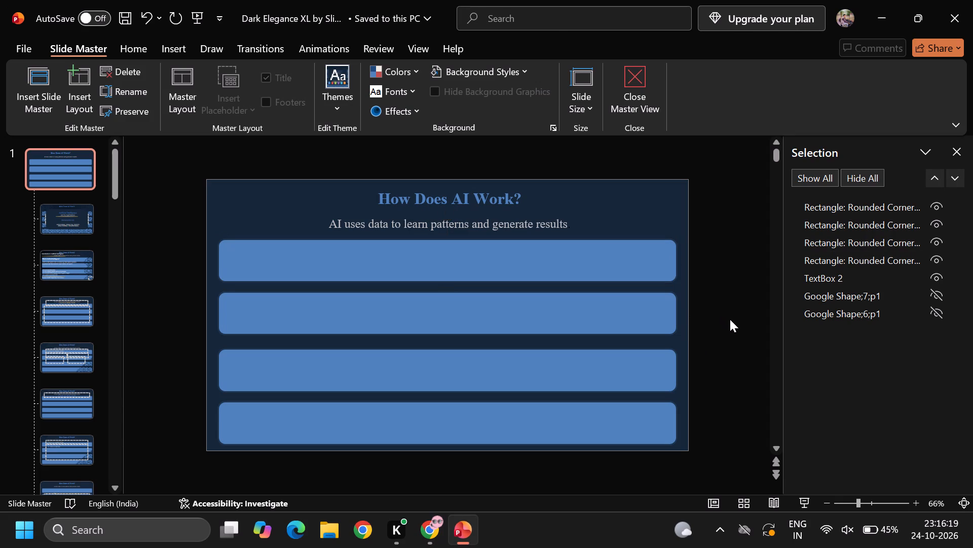
pyautogui.scroll(-3, 633, 269)
pyautogui.click(657, 424)
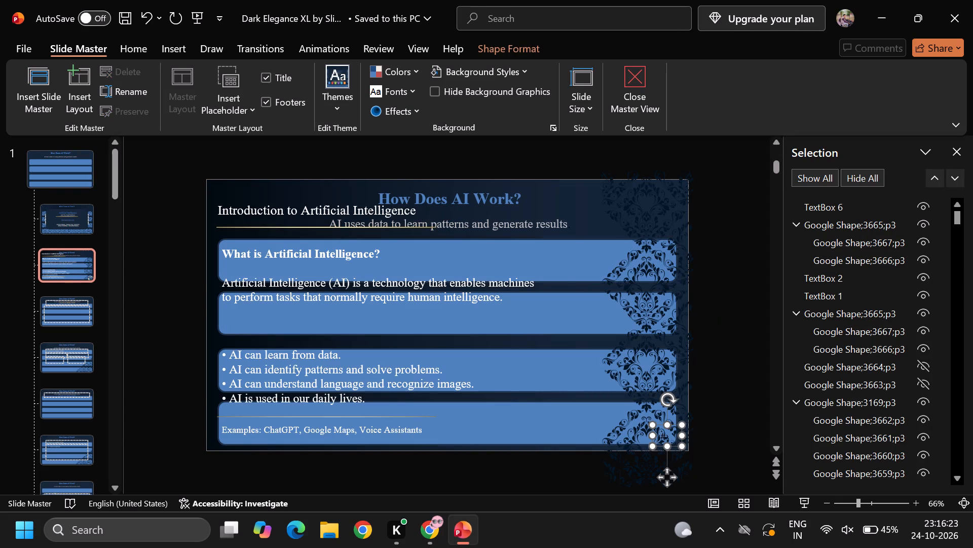
pyautogui.click(746, 419)
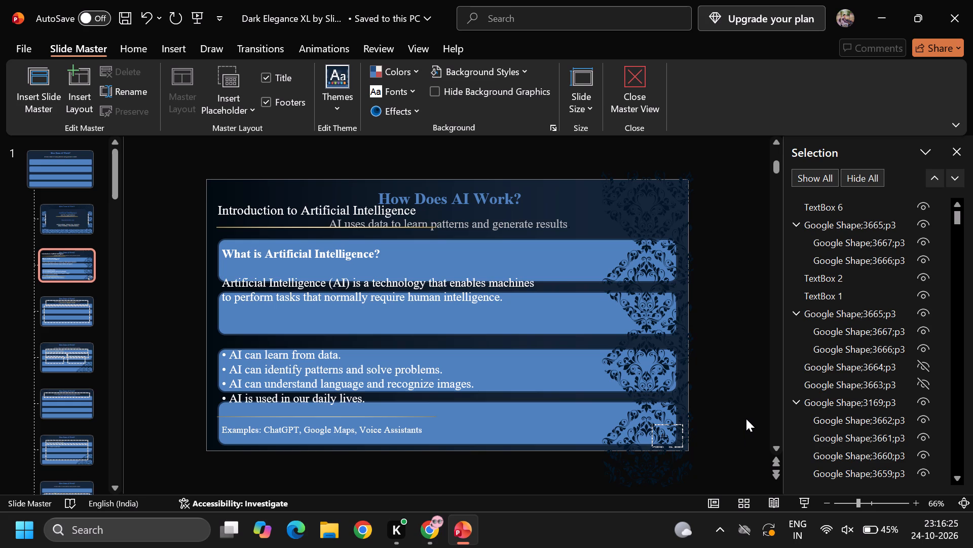
pyautogui.scroll(-2, 746, 419)
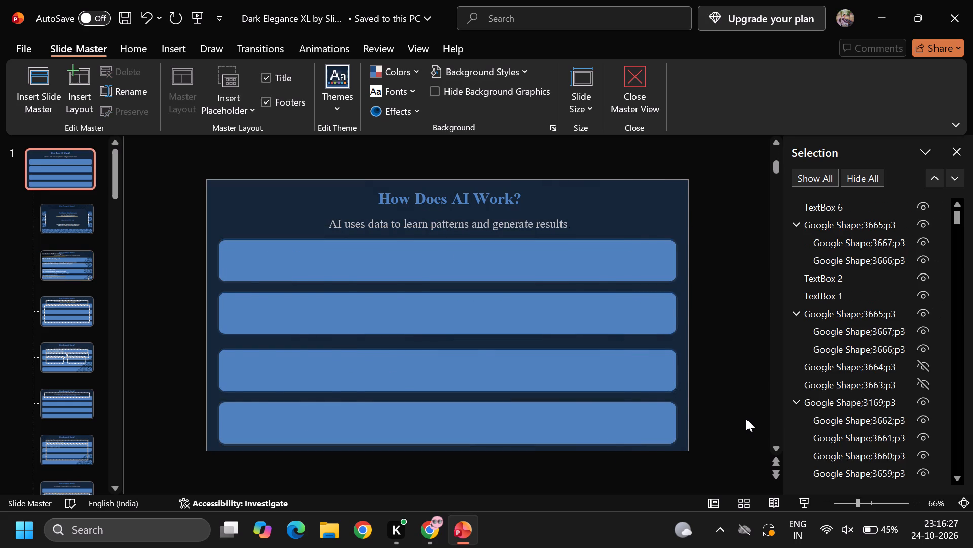
pyautogui.scroll(2, 746, 419)
pyautogui.scroll(-1, 746, 419)
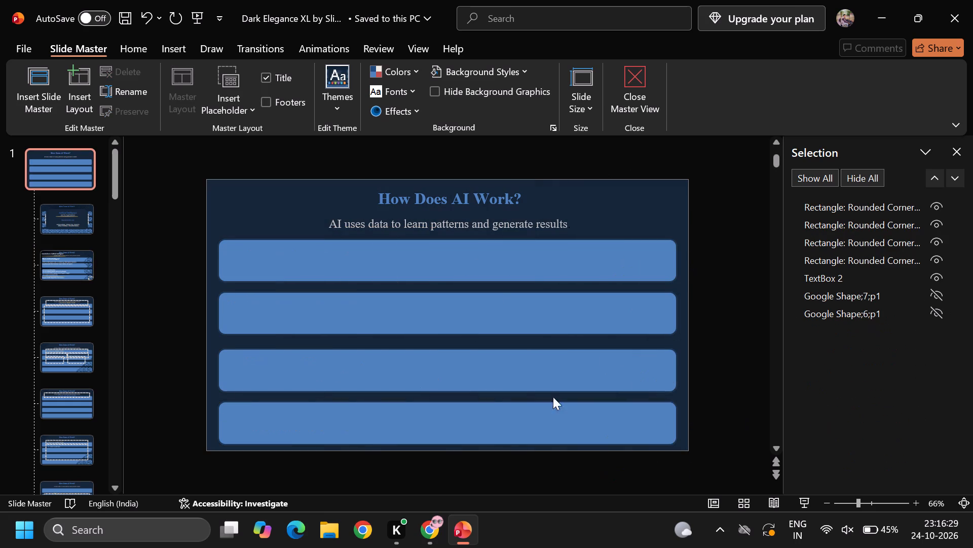
pyautogui.scroll(1, 124, 275)
pyautogui.scroll(-1, 124, 275)
pyautogui.scroll(5, 124, 275)
pyautogui.scroll(-13, 124, 275)
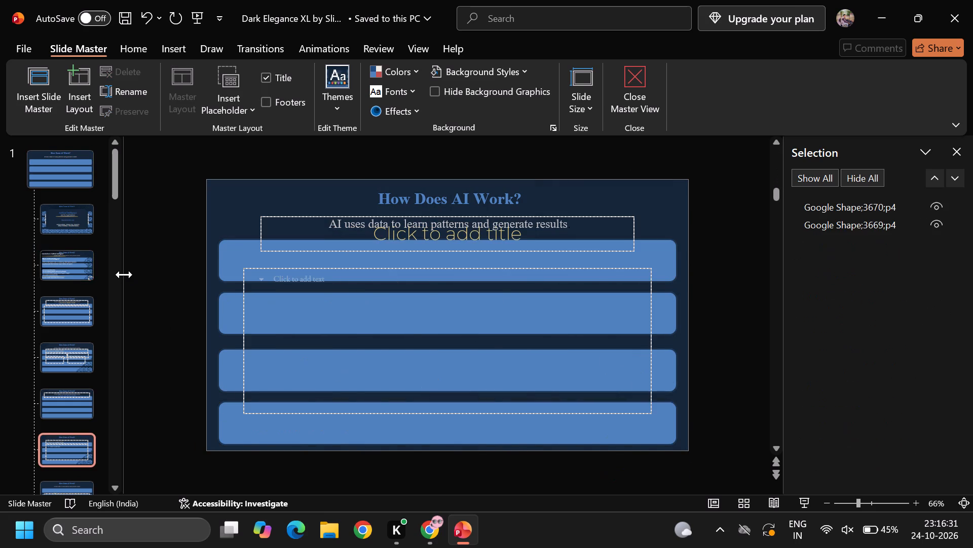
pyautogui.scroll(5, 15, 268)
pyautogui.click(80, 246)
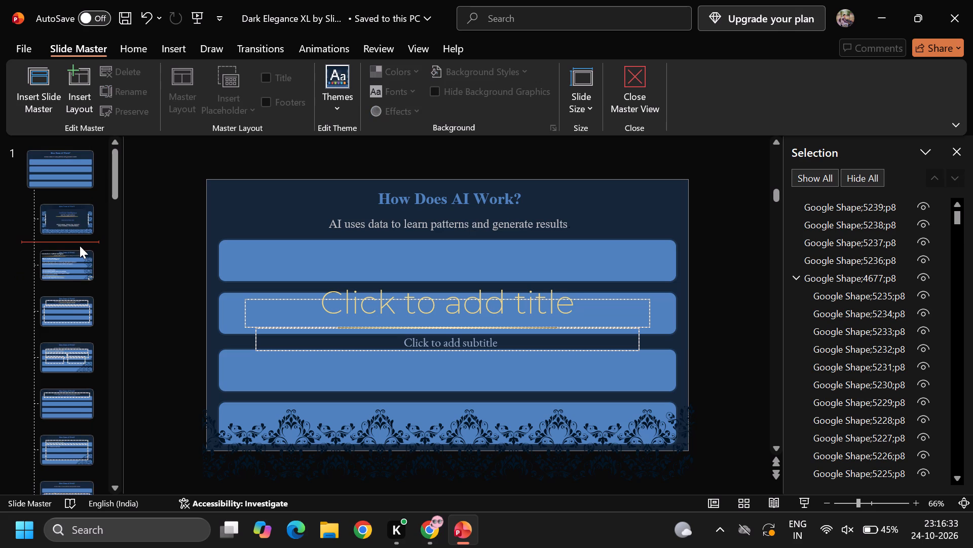
pyautogui.click(80, 262)
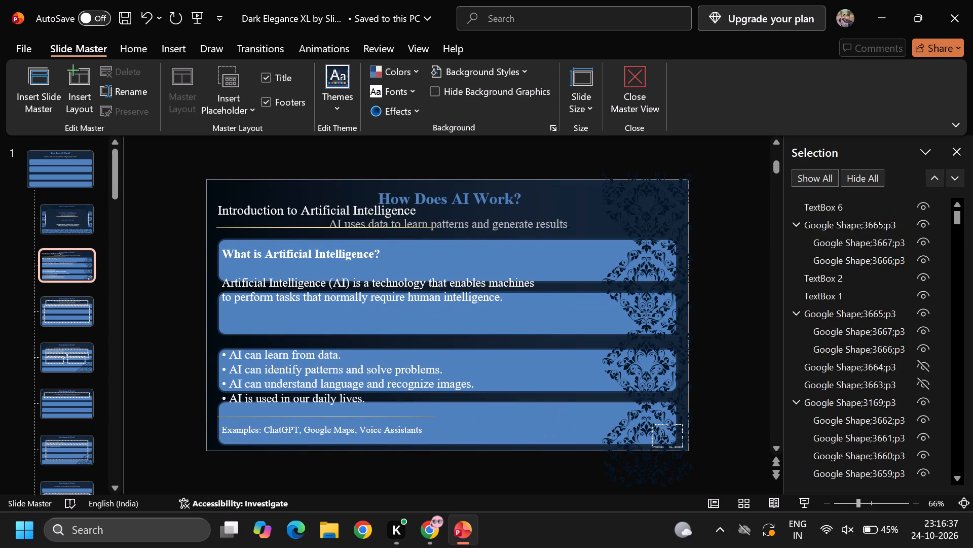
pyautogui.click(78, 218)
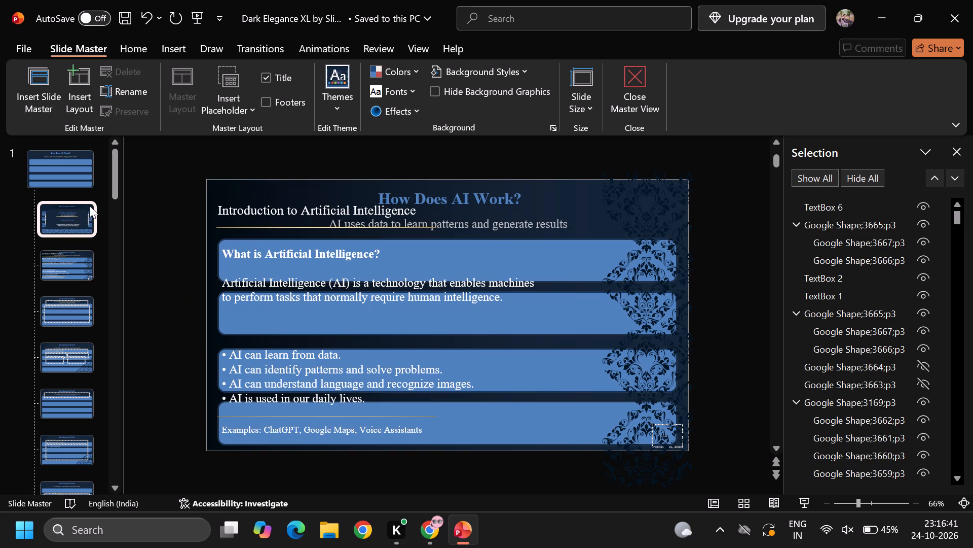
pyautogui.click(89, 205)
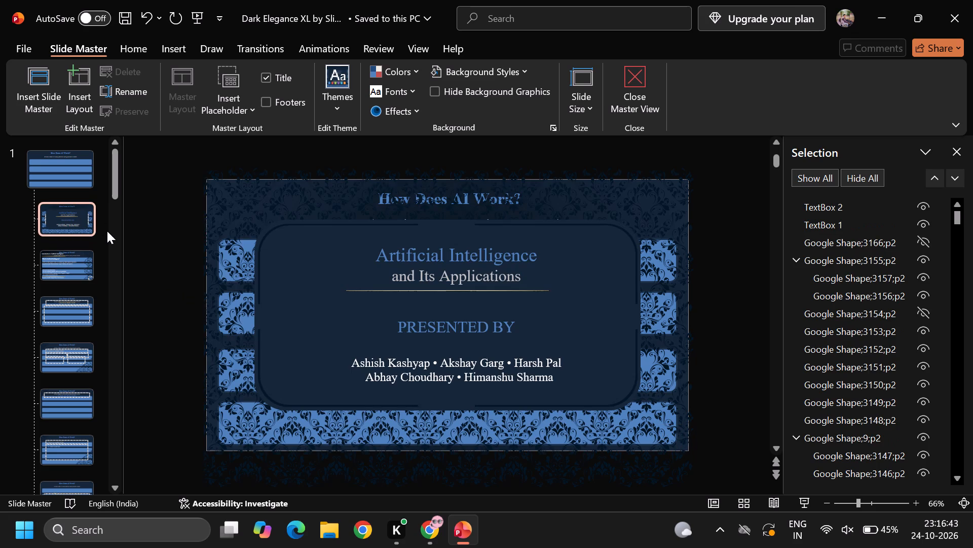
pyautogui.click(70, 308)
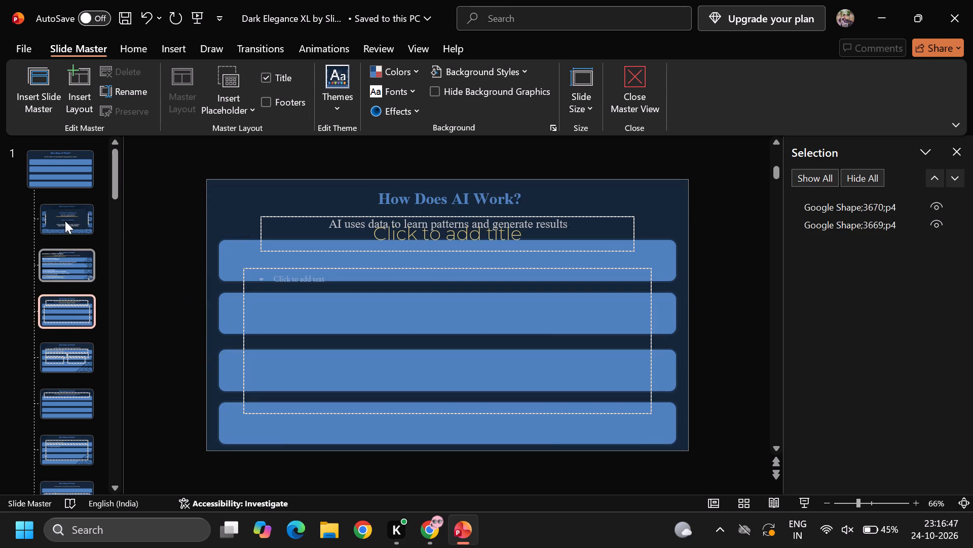
pyautogui.click(70, 189)
pyautogui.click(83, 170)
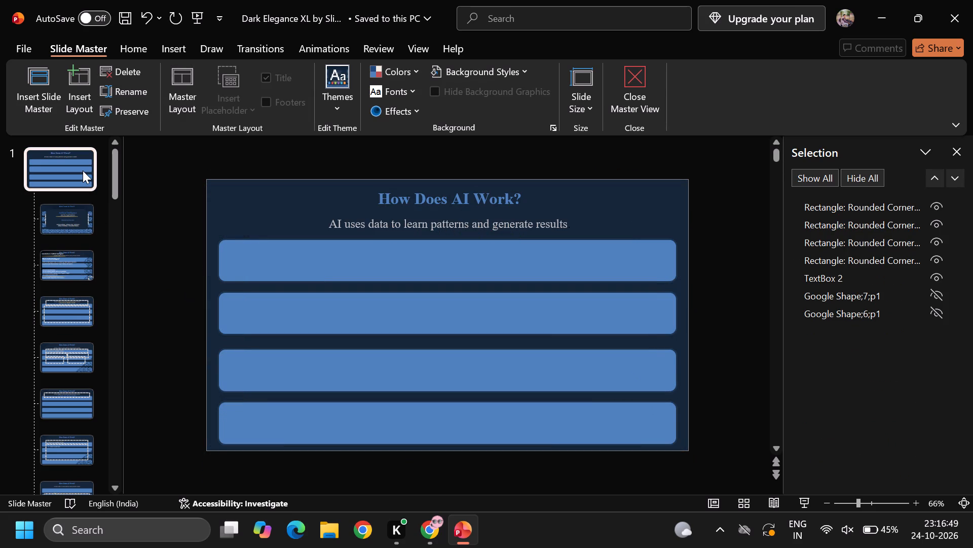
pyautogui.click(91, 219)
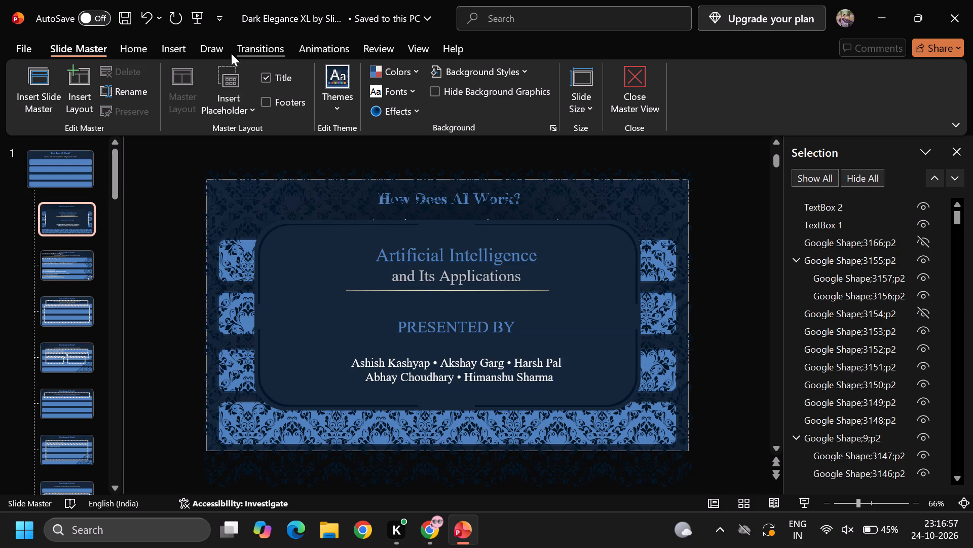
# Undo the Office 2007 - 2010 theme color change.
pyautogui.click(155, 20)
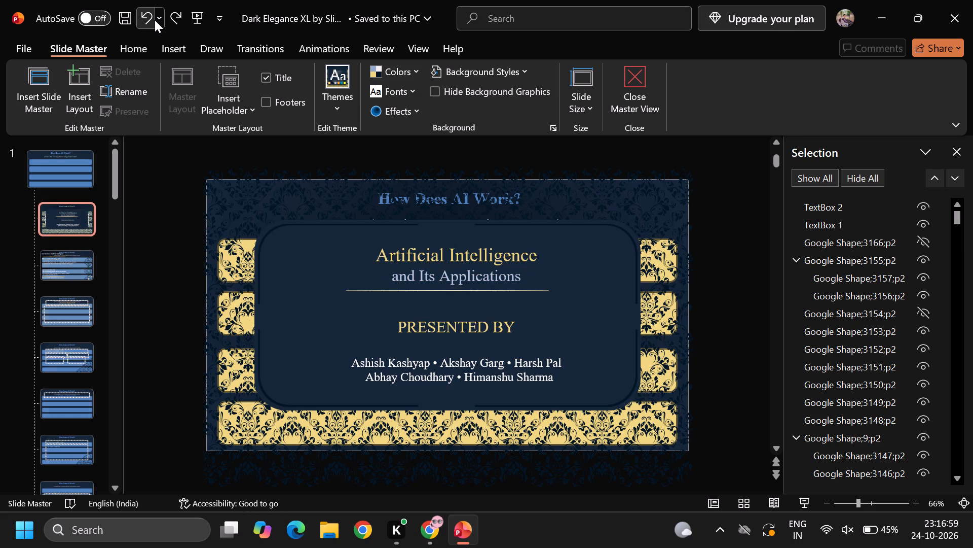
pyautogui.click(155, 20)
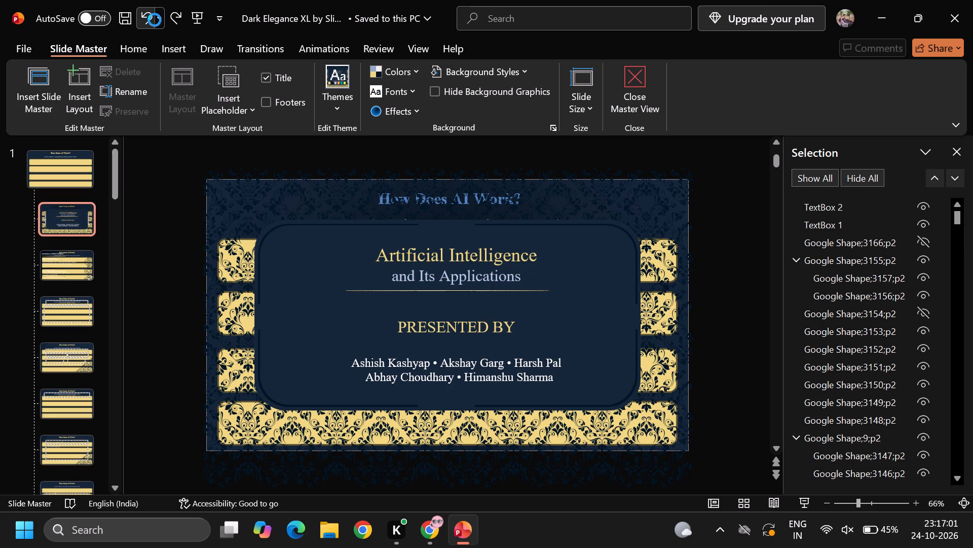
# Undo the rectangle alignment, duplication and resizing and the heading text changes, back to the earliest available state.
pyautogui.click(139, 16)
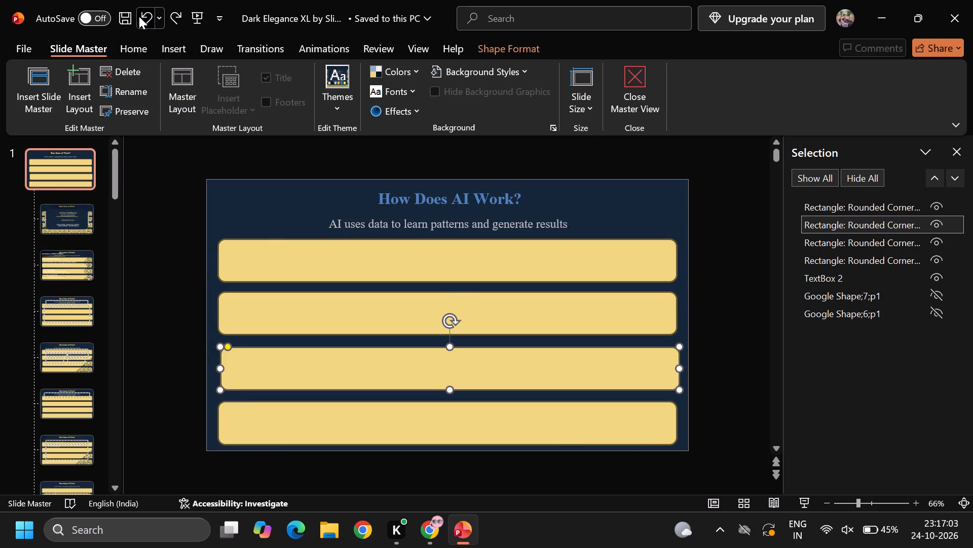
pyautogui.click(139, 16)
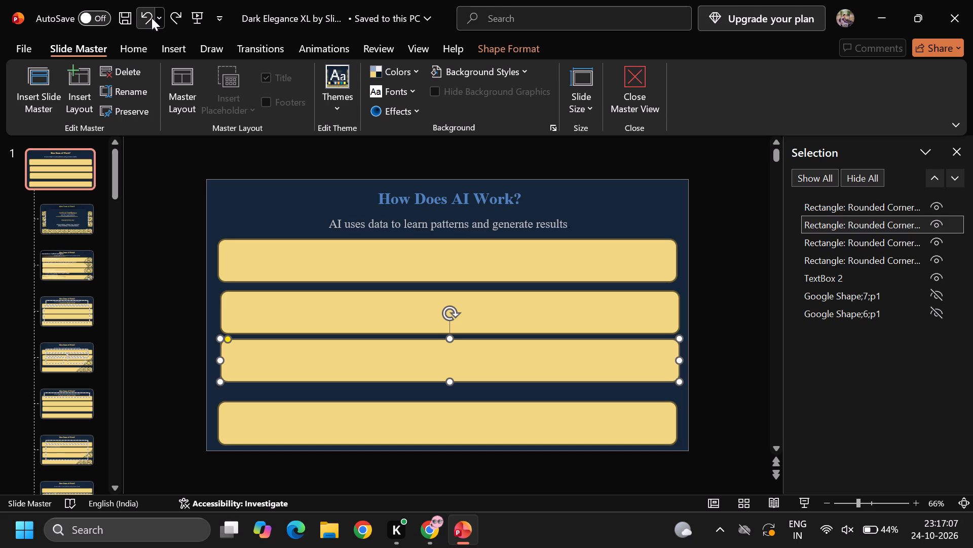
pyautogui.tripleClick(145, 18)
pyautogui.tripleClick(145, 18)
pyautogui.tripleClick(145, 18)
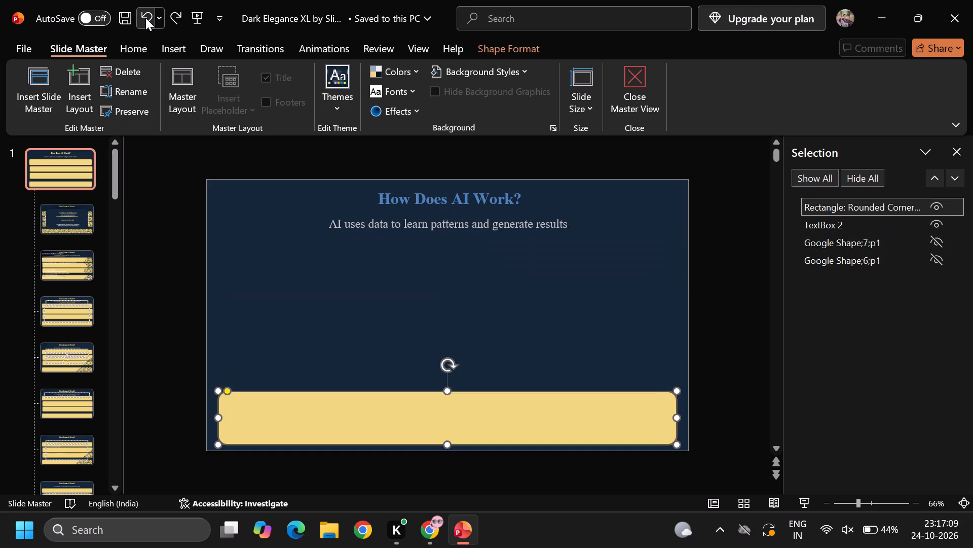
pyautogui.tripleClick(145, 18)
pyautogui.tripleClick(145, 18)
pyautogui.tripleClick(145, 18)
pyautogui.tripleClick(145, 18)
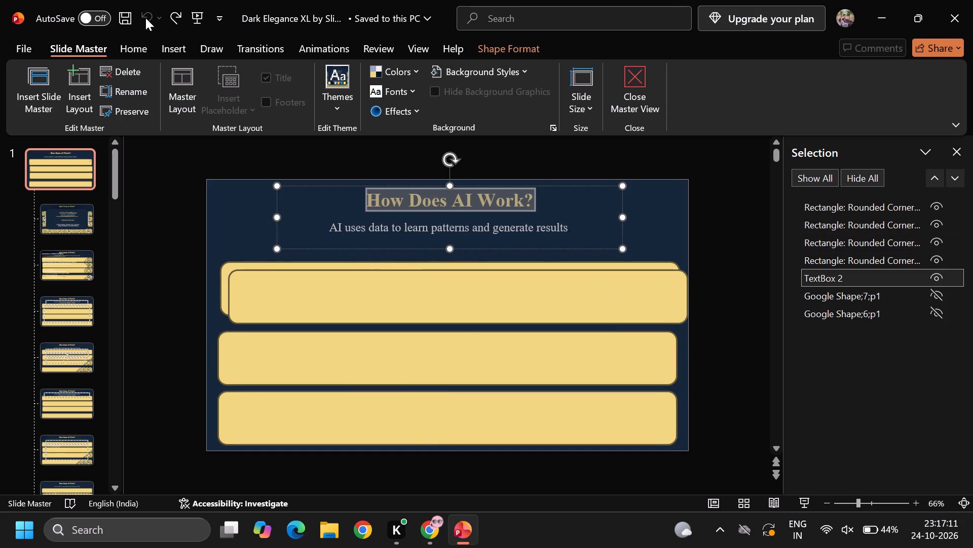
pyautogui.tripleClick(145, 18)
pyautogui.tripleClick(145, 18)
pyautogui.tripleClick(145, 18)
pyautogui.click(145, 18)
pyautogui.moveTo(145, 18); pyautogui.dragTo(163, 16)
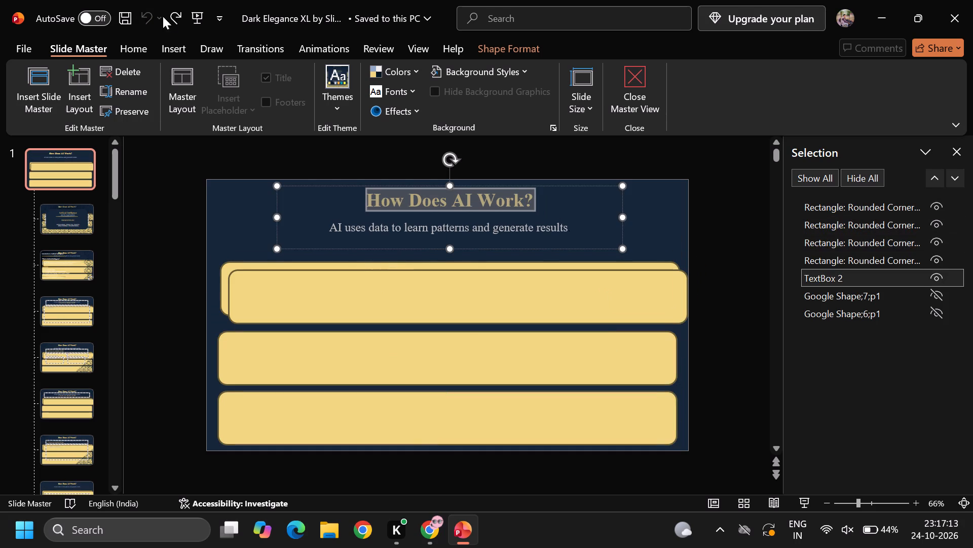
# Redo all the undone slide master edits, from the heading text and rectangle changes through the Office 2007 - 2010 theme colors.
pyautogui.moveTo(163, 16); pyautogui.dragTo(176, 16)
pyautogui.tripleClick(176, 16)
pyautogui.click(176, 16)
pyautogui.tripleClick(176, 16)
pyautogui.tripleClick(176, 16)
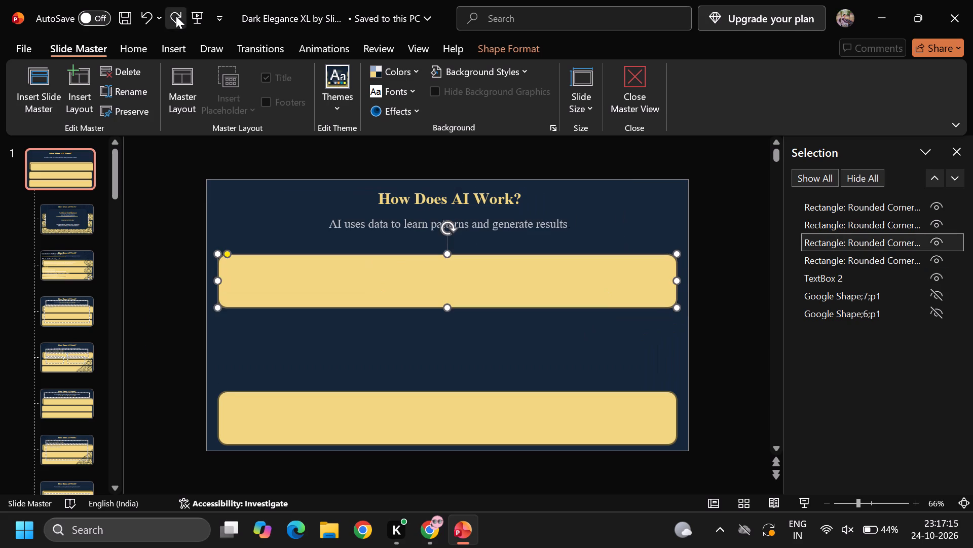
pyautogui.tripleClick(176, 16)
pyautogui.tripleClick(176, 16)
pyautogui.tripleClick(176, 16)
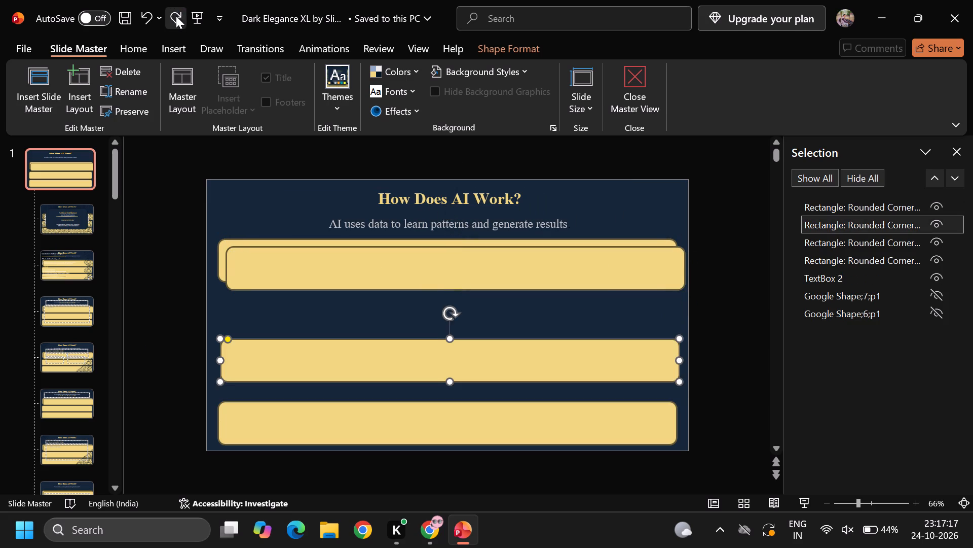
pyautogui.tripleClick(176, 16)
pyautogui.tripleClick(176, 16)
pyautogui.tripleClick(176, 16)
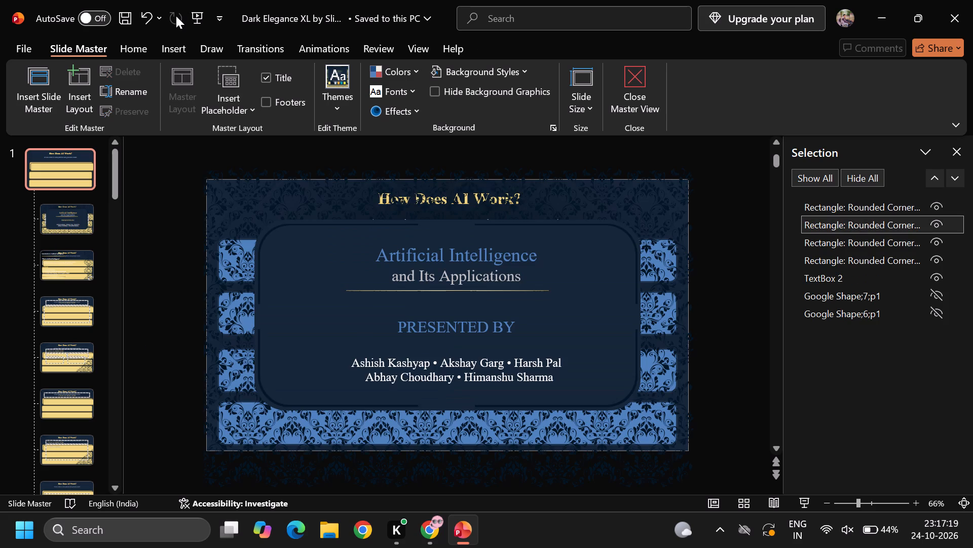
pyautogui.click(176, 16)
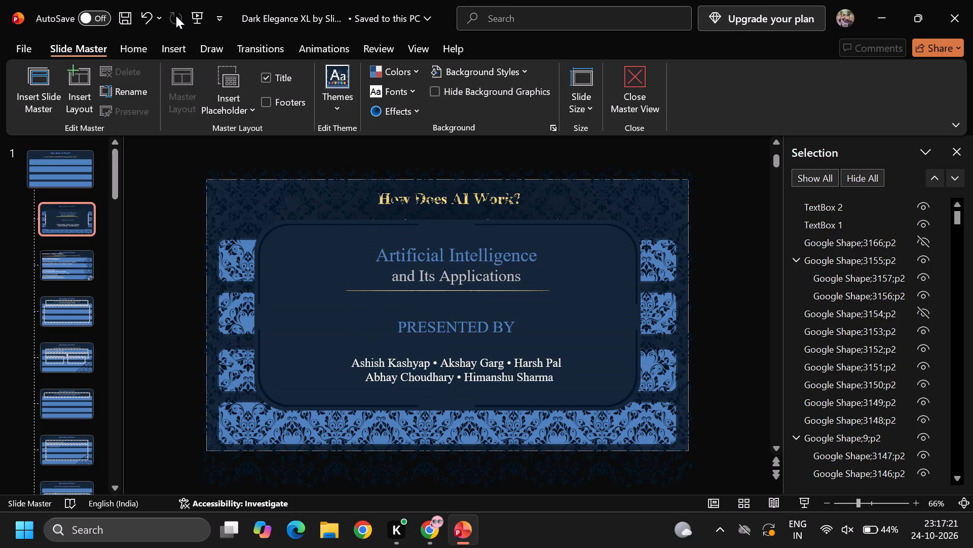
# Examine the title layout and the Introduction to Artificial Intelligence layout in the slide master, and leave master view.
pyautogui.click(427, 361)
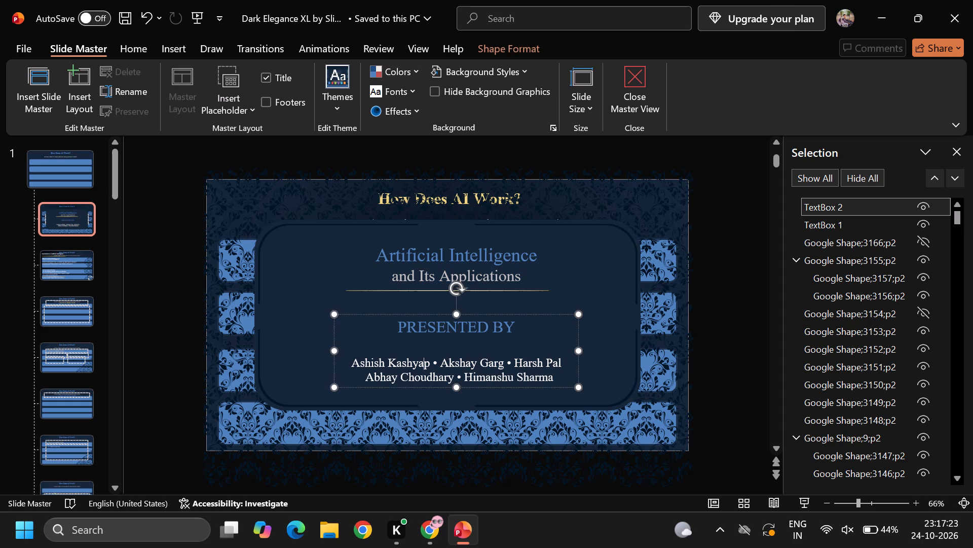
pyautogui.click(684, 310)
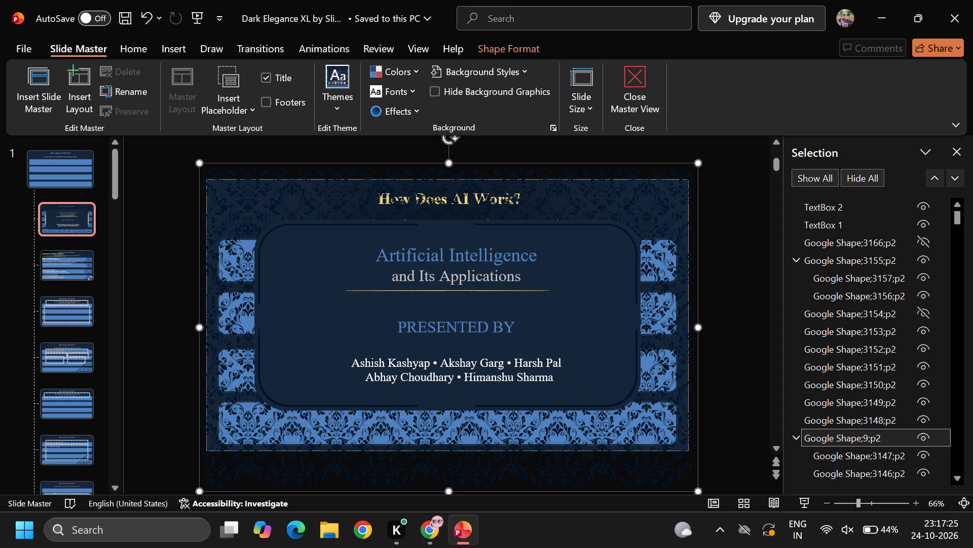
pyautogui.click(666, 327)
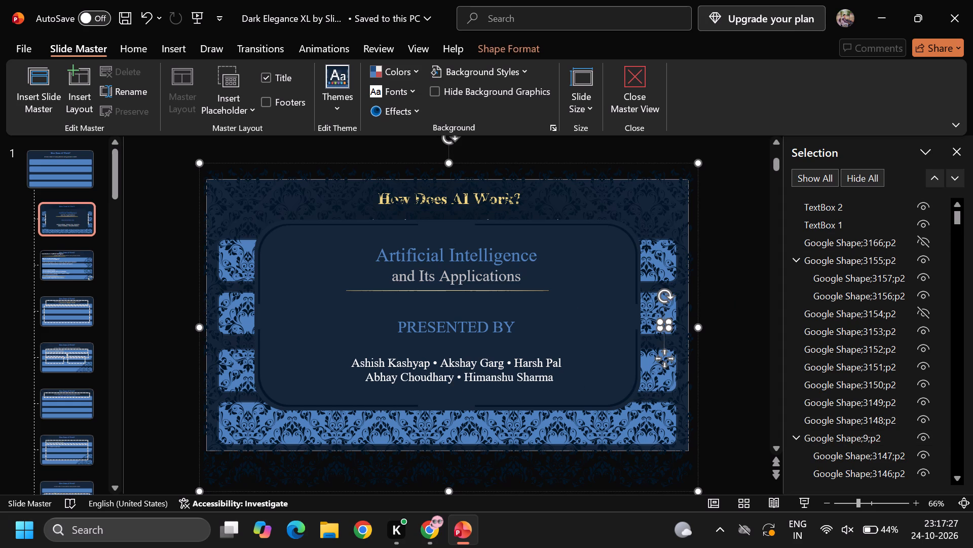
pyautogui.click(84, 263)
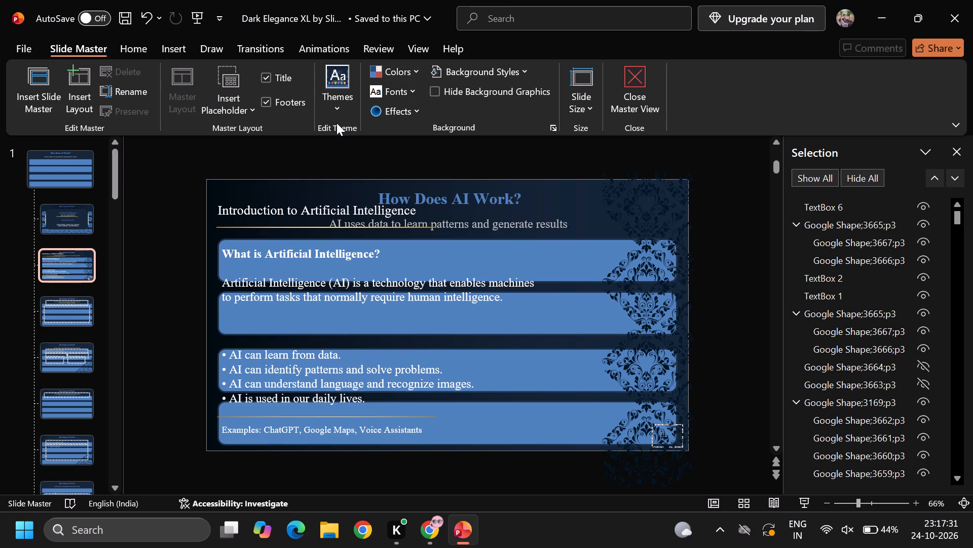
pyautogui.click(404, 71)
pyautogui.click(672, 202)
pyautogui.click(644, 110)
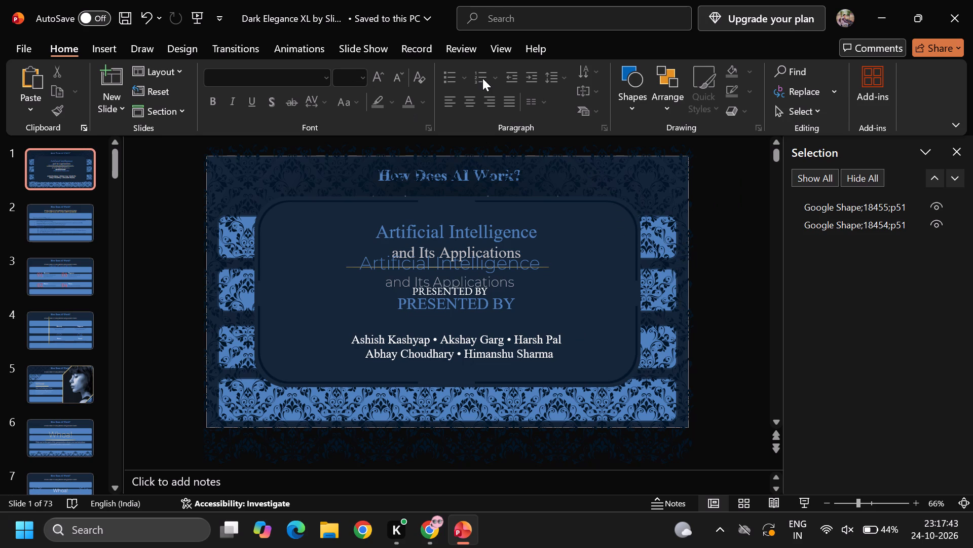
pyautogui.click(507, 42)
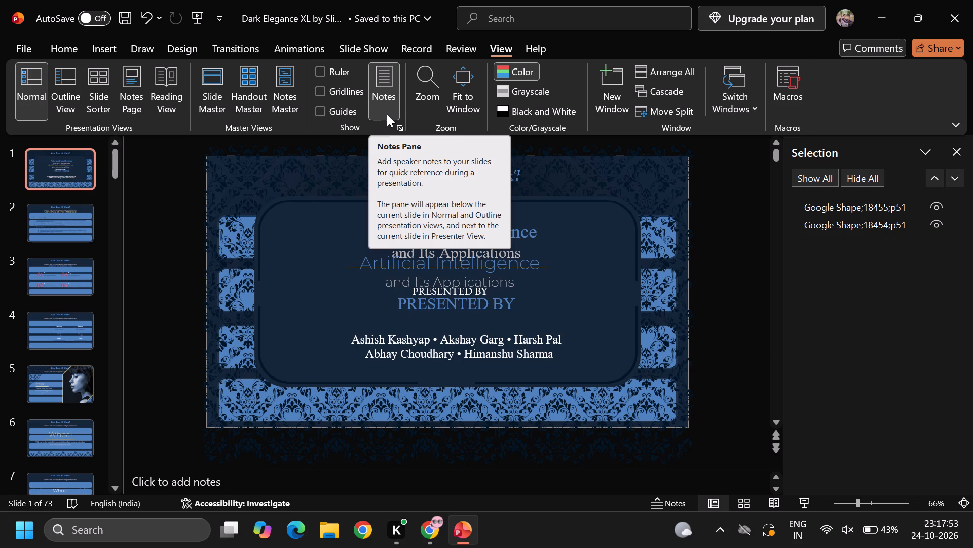